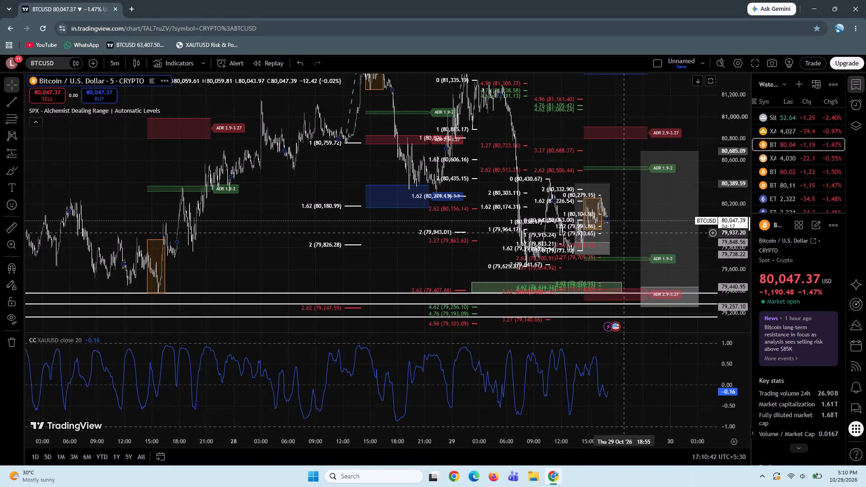
Examine the BTCUSD 5-minute price action around the existing positions, Fibonacci levels and ADR zones.
left_click_drag(624, 233, 373, 237)
scroll(373, 237, "up", 1)
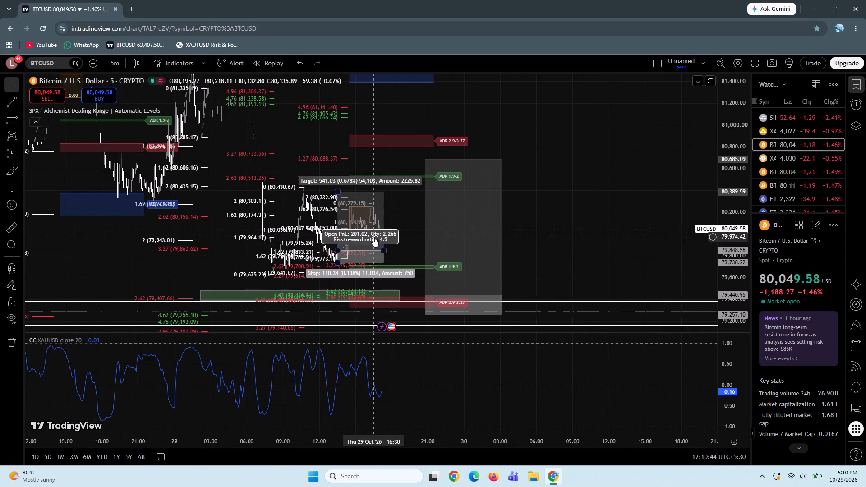
scroll(373, 237, "up", 1)
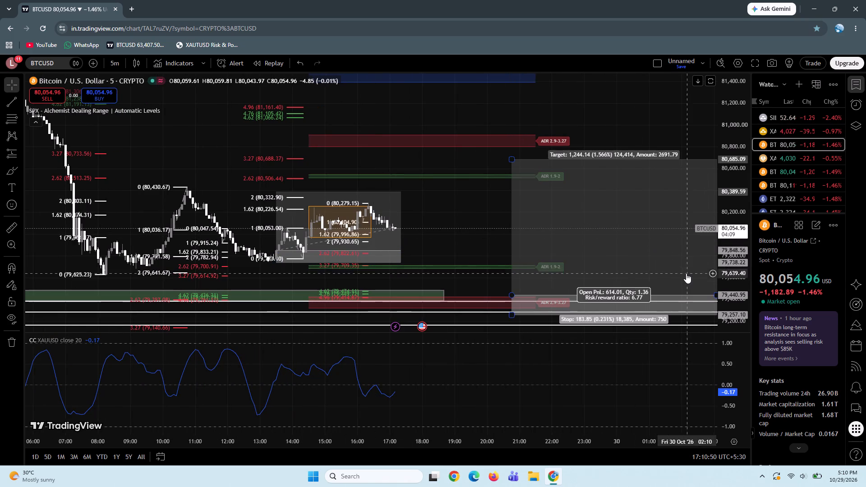
left_click_drag(737, 289, 742, 87)
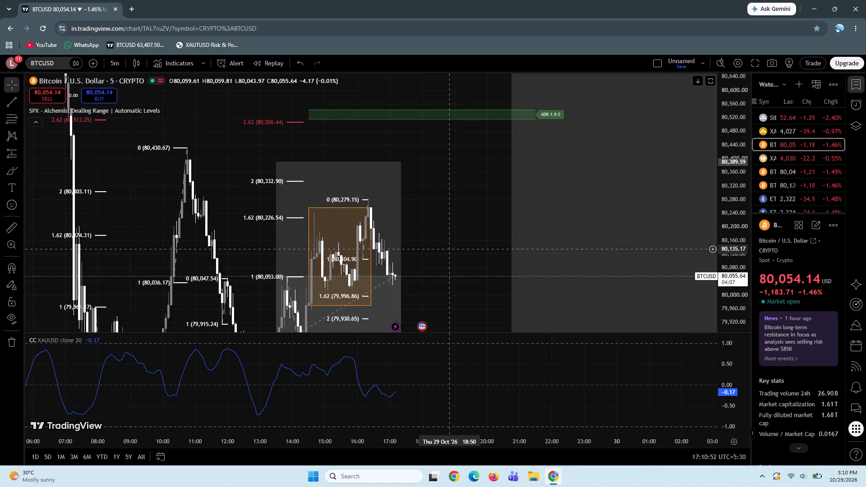
left_click_drag(449, 250, 449, 103)
left_click_drag(471, 246, 470, 232)
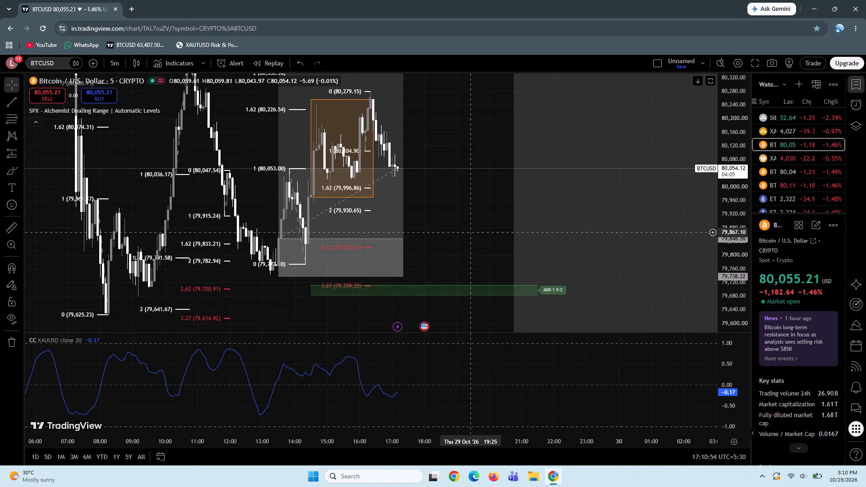
left_click_drag(462, 247, 459, 230)
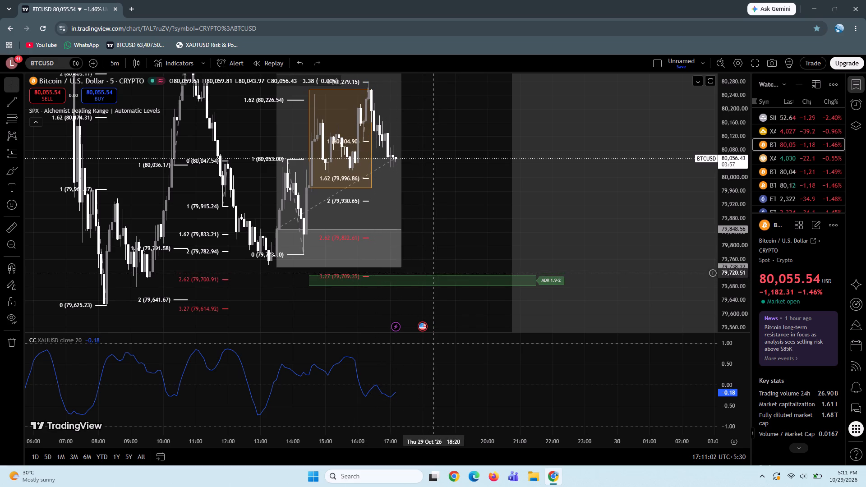
left_click_drag(451, 210, 465, 256)
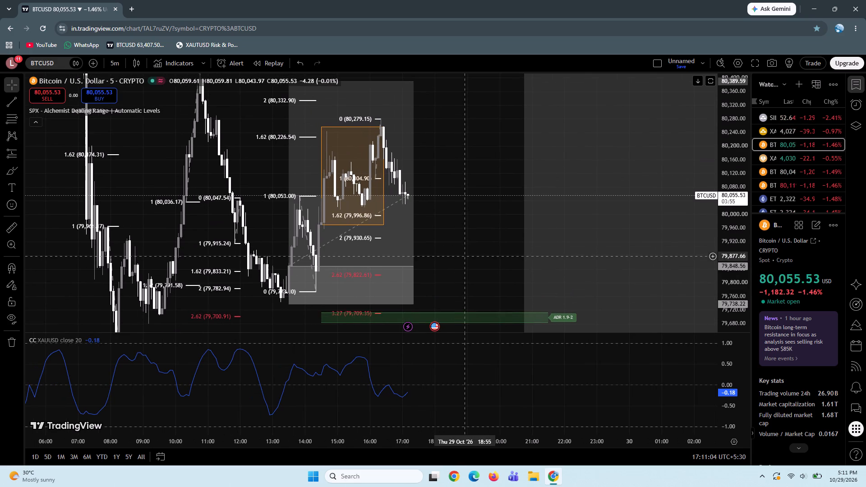
left_click_drag(465, 256, 453, 241)
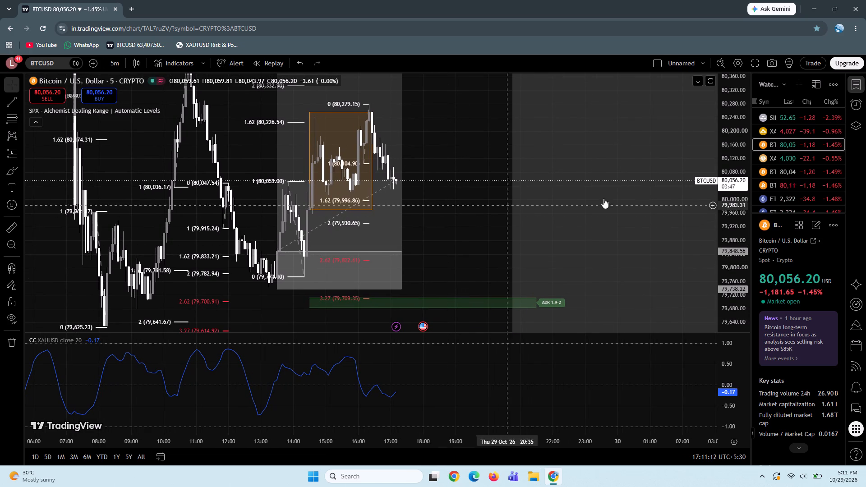
left_click_drag(737, 110, 727, 236)
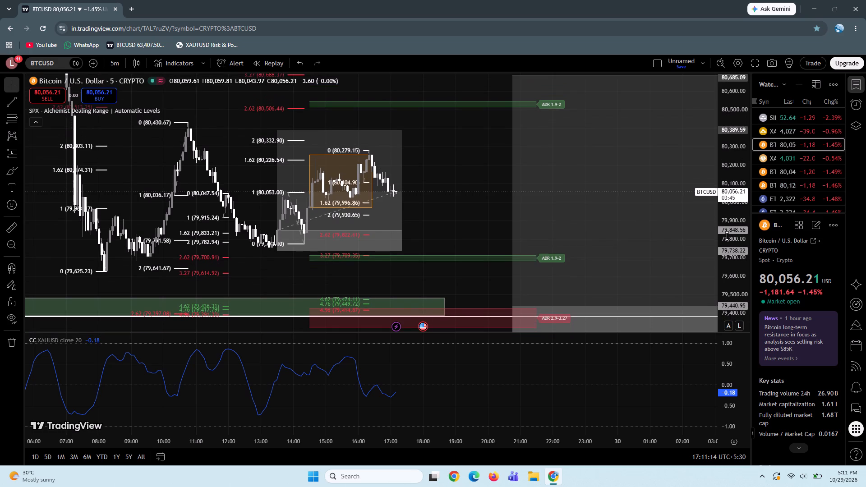
left_click_drag(452, 148, 507, 200)
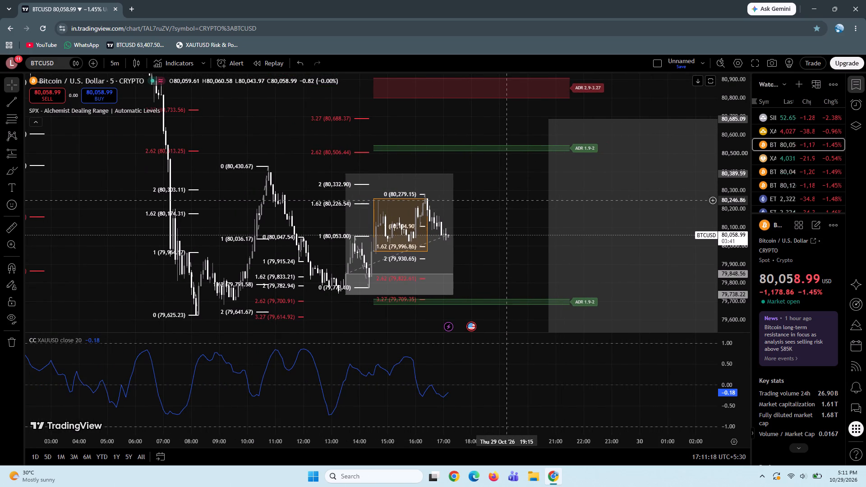
Open the XAUUSD chart and shorten the existing long position so it ends at about 14:50 on 29 Oct.
left_click(783, 134)
left_click_drag(573, 266, 538, 234)
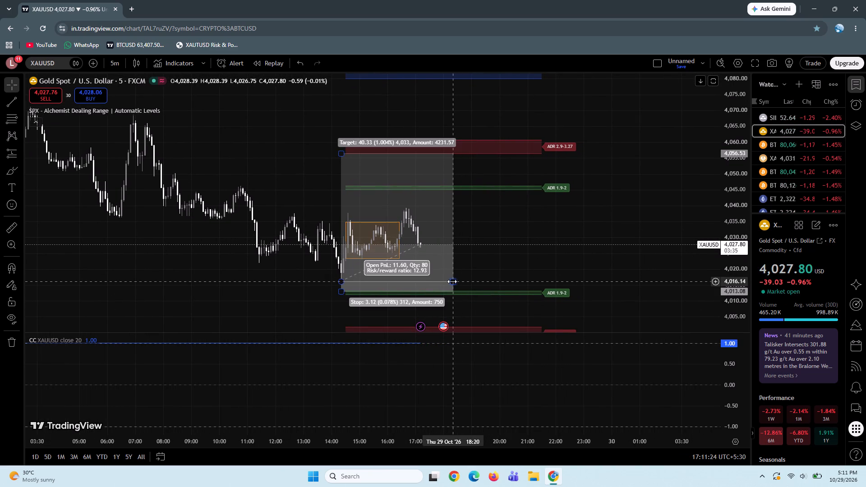
left_click_drag(452, 281, 491, 283)
left_click(539, 272)
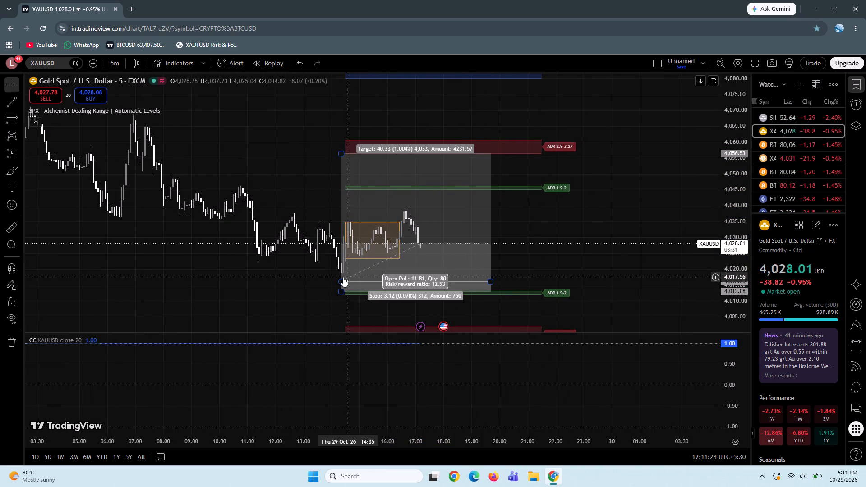
left_click(479, 276)
left_click_drag(492, 281, 354, 276)
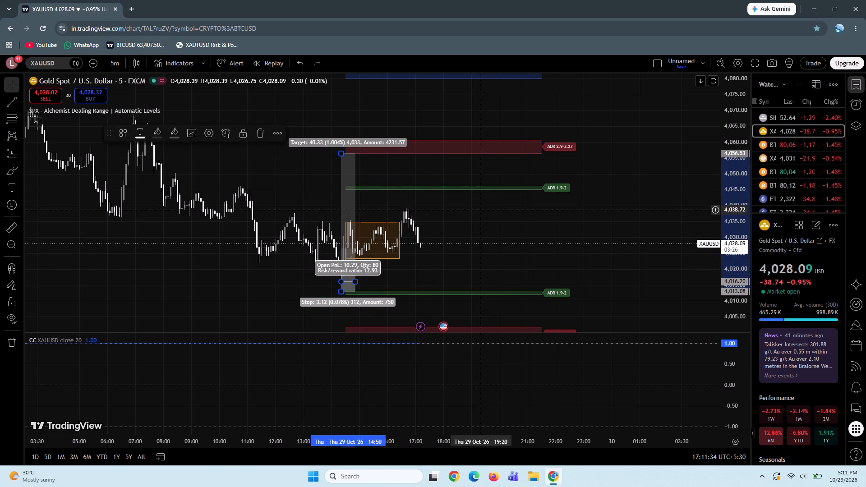
Draw a Fibonacci retracement on the 5-minute gold chart from the swing low at 4,025.03 up to the swing high at 4,039.27.
left_click_drag(482, 210, 436, 216)
scroll(436, 216, "up", 1)
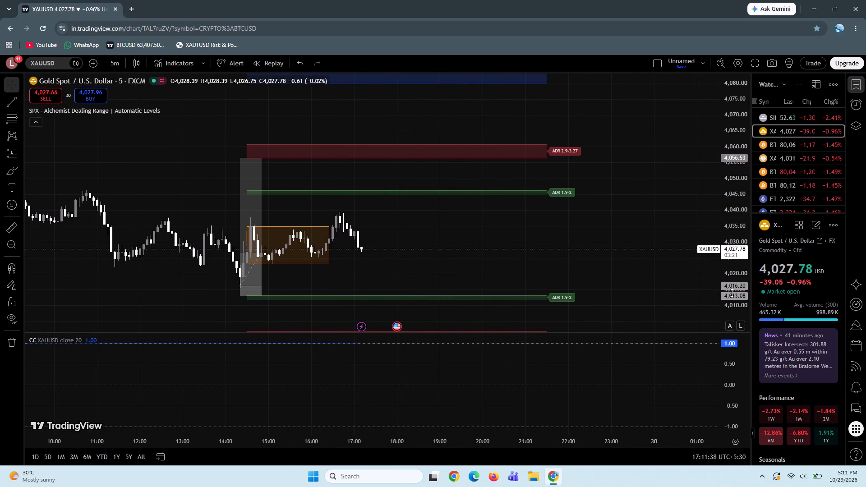
left_click_drag(732, 293, 733, 89)
left_click_drag(483, 271, 463, 123)
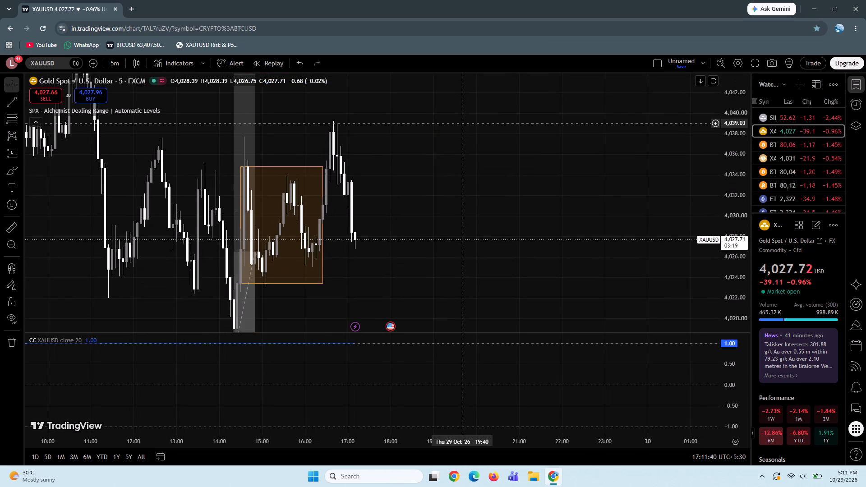
left_click_drag(737, 110, 737, 219)
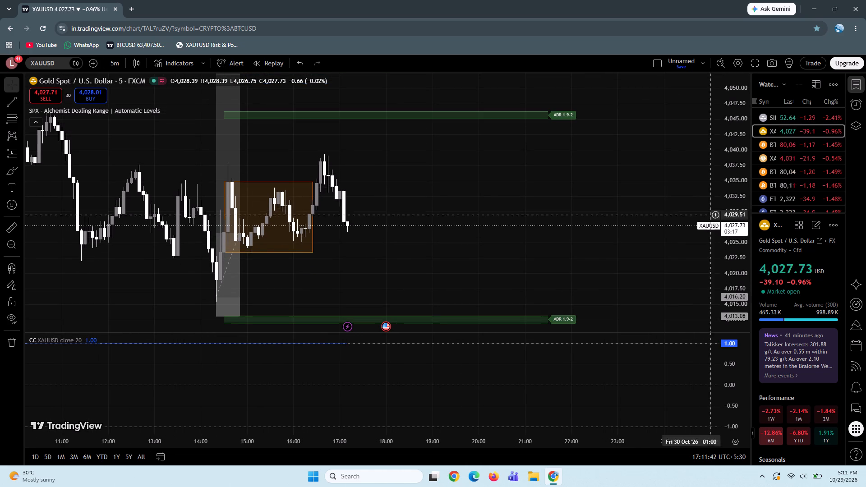
left_click_drag(733, 101, 732, 162)
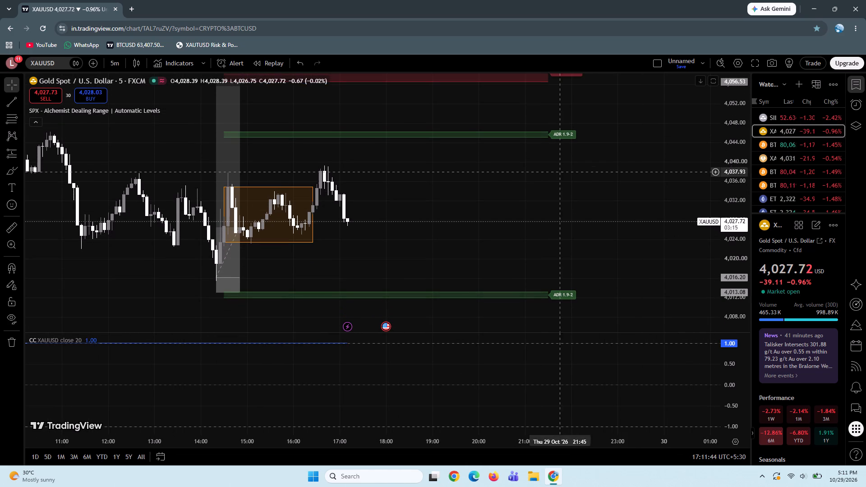
left_click_drag(517, 163, 512, 201)
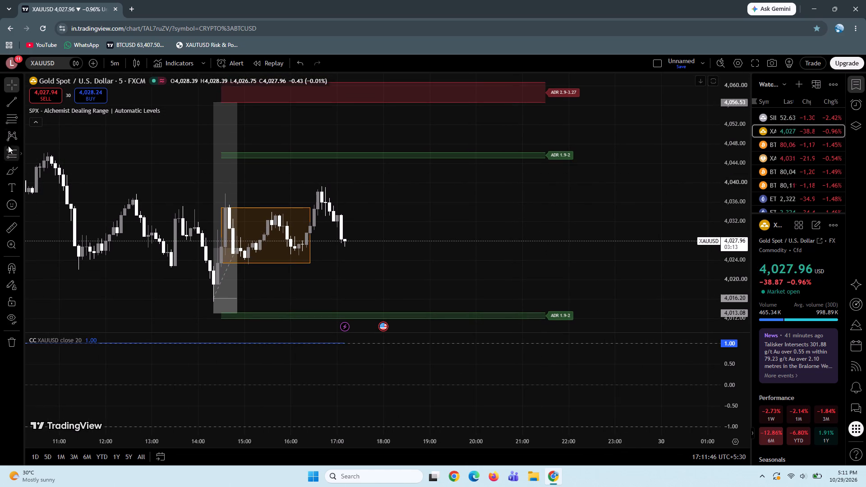
left_click(9, 121)
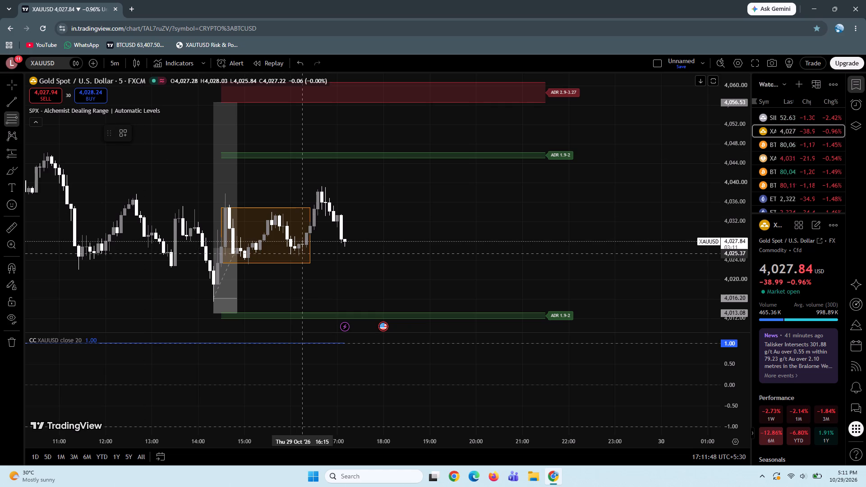
left_click(298, 262, "ctrl")
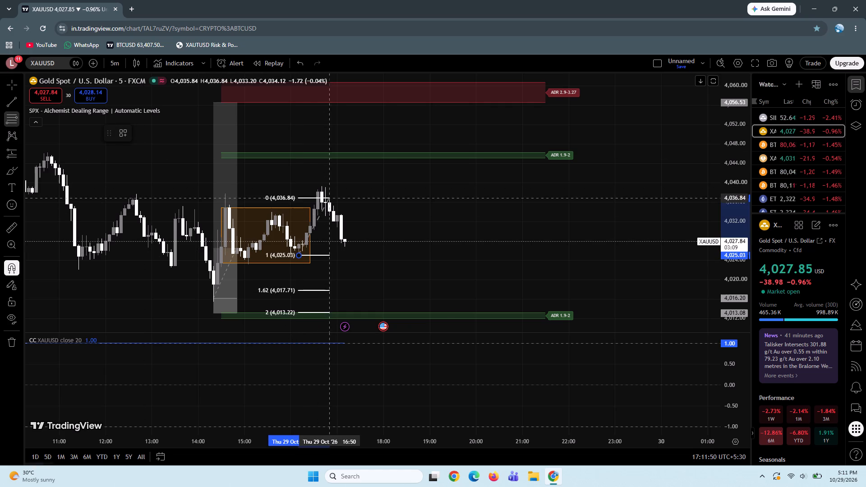
left_click(320, 177, "ctrl")
Switch the XAUUSD chart to the 1-minute timeframe and dismiss the upgrade advertisement.
left_click_drag(406, 263, 397, 253)
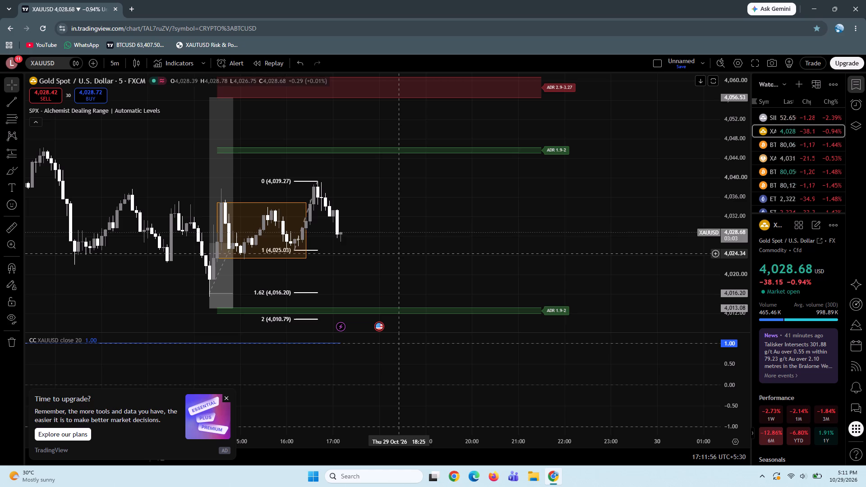
left_click(309, 181)
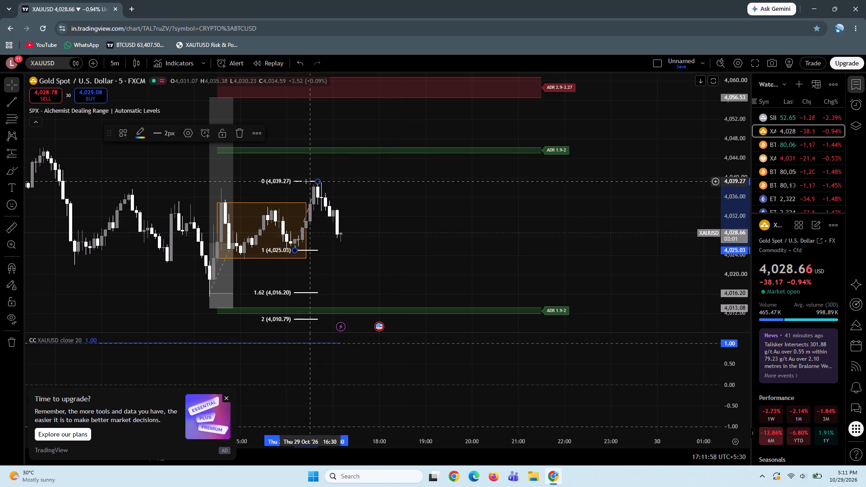
left_click_drag(415, 236, 399, 170)
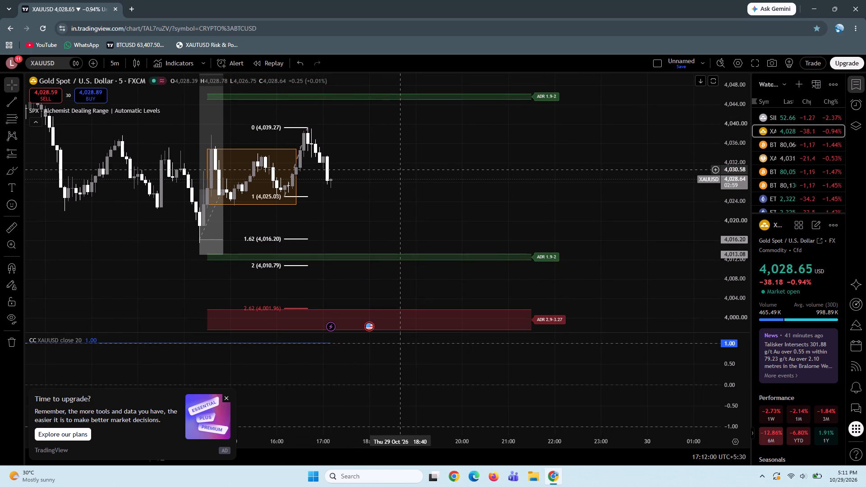
left_click_drag(736, 122, 738, 178)
left_click_drag(464, 209, 580, 212)
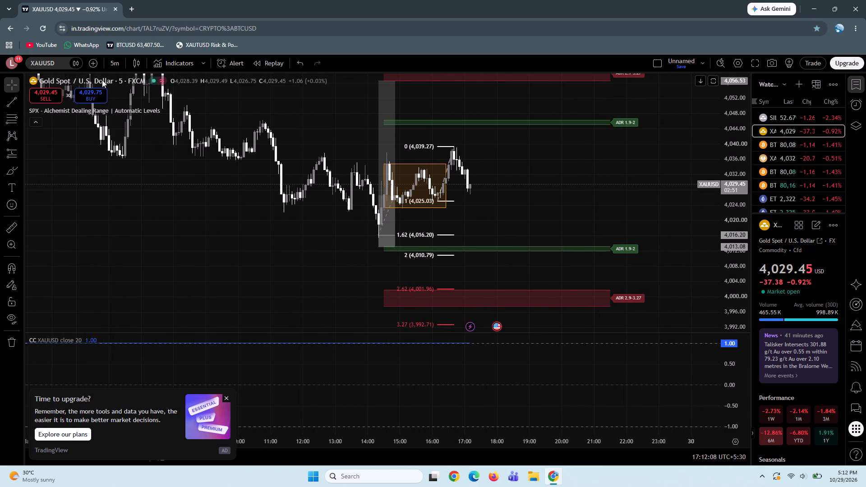
left_click(111, 65)
left_click(124, 272)
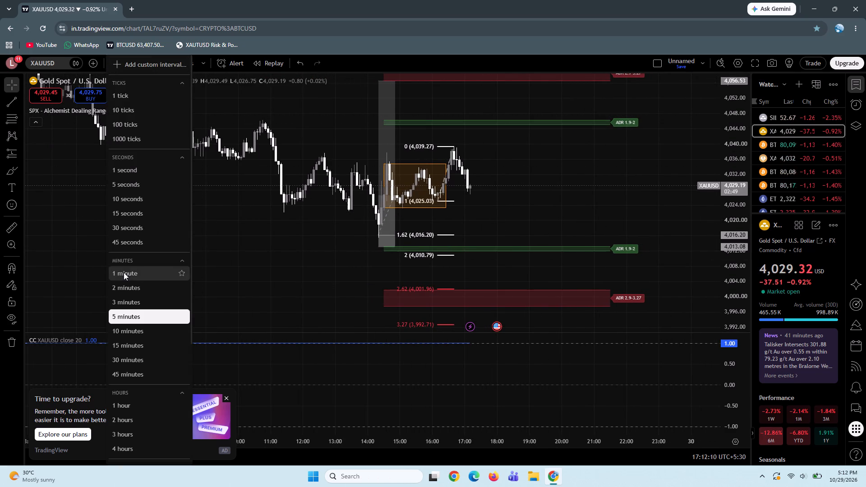
left_click(225, 399)
Re-anchor the Fibonacci retracement's level 1 at 4,032.93, keeping level 0 on the 4,039.27 high.
left_click(410, 426)
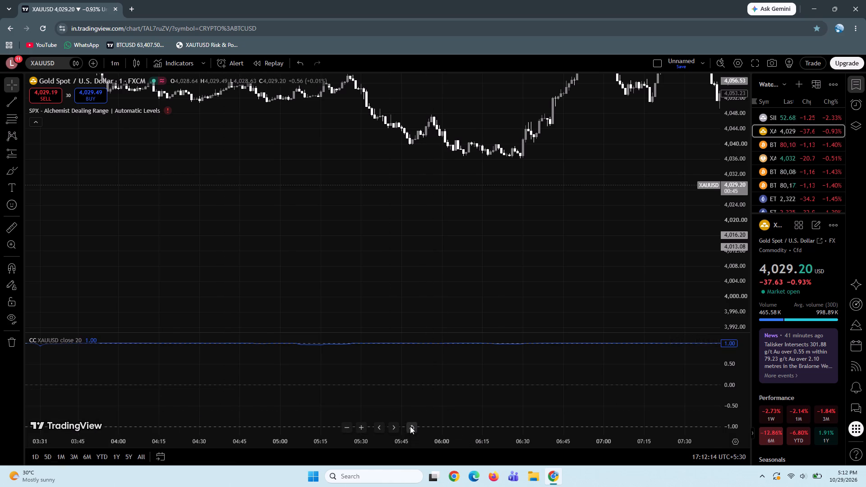
left_click_drag(613, 256, 423, 269)
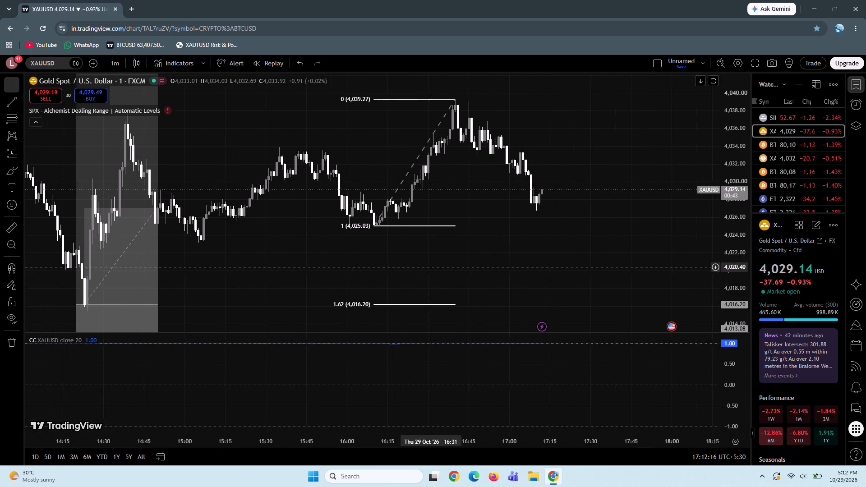
left_click_drag(423, 269, 396, 277)
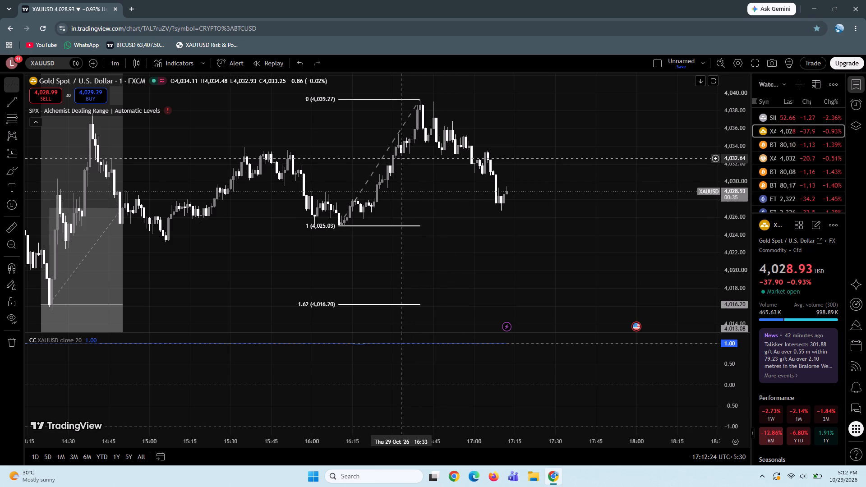
left_click_drag(337, 228, 416, 142)
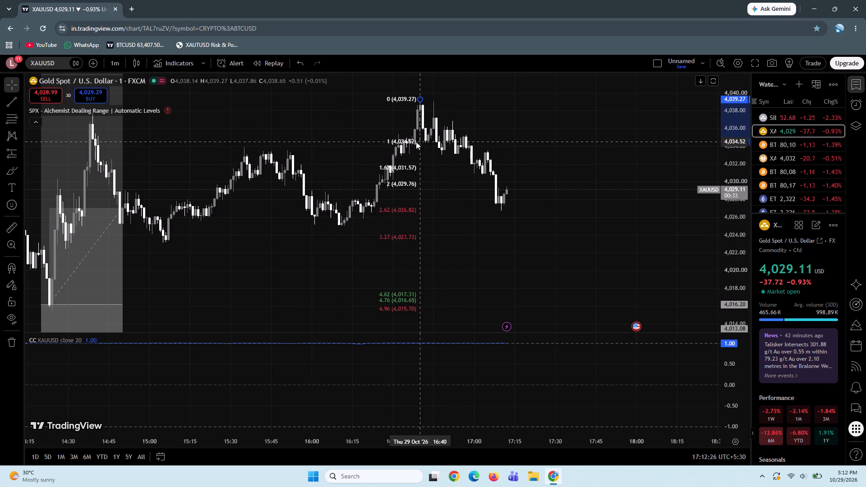
left_click_drag(416, 142, 402, 159)
left_click(402, 159, "ctrl")
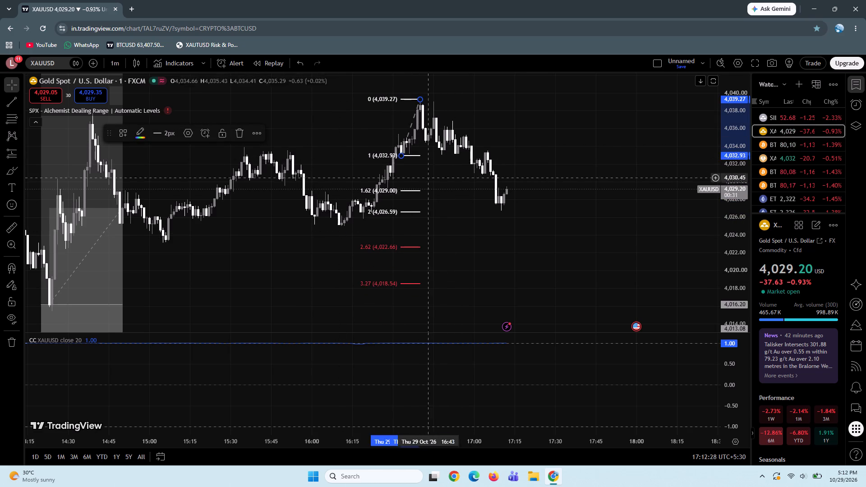
left_click(440, 185)
Place a long position starting at 16:44 with its entry at 4,018.52, by the 3.27 Fibonacci level.
left_click_drag(498, 272, 485, 271)
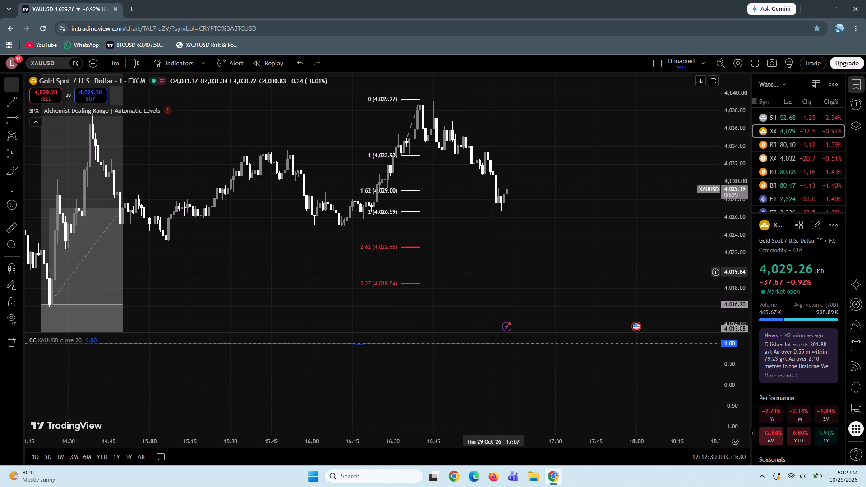
left_click_drag(485, 271, 477, 271)
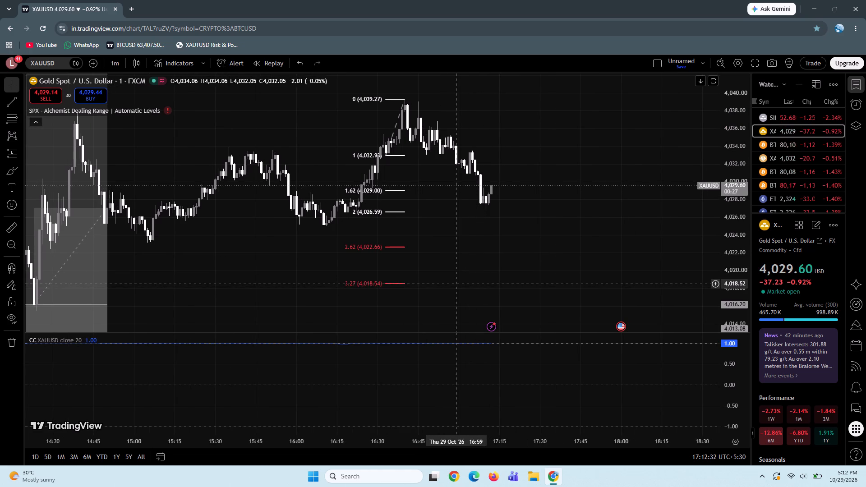
left_click(455, 284)
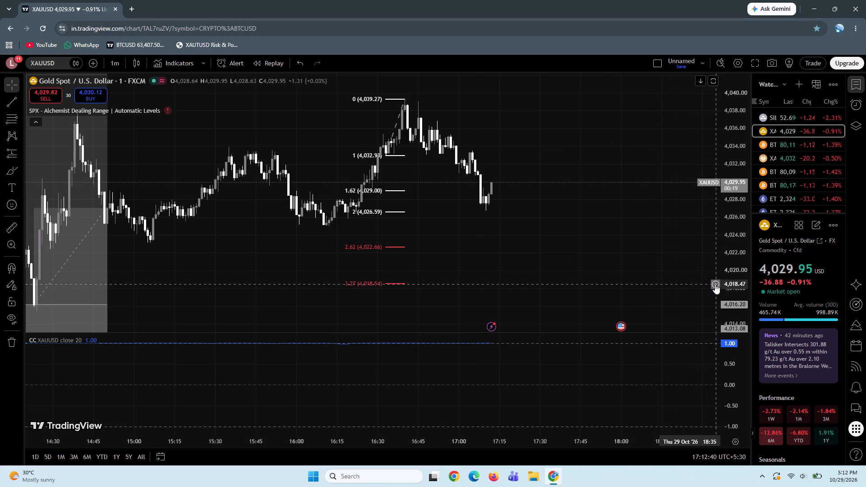
left_click(12, 156)
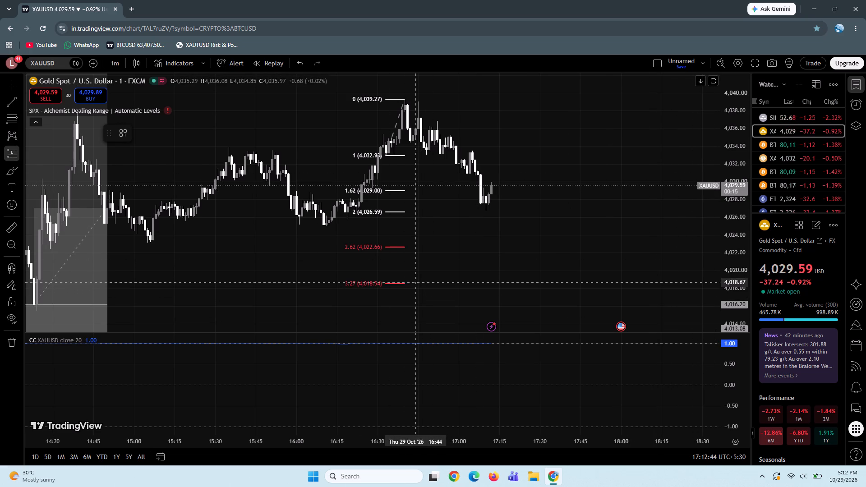
left_click(416, 284)
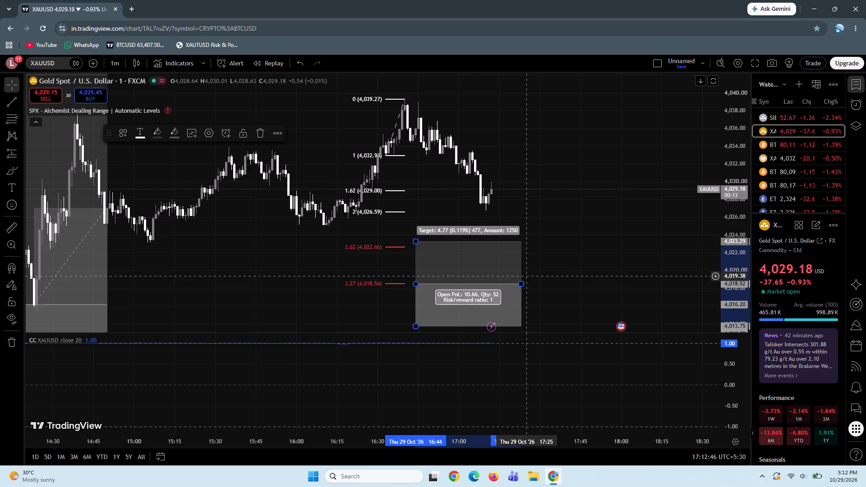
Move the long position later in time so it starts at about 17:22, keeping its entry at 4,018.52.
left_click(461, 282)
key("Right")
key("Right")
key("Right")
key("Right")
key("Right")
key("Right")
key("Right")
key("Right")
key("Right")
key("Right")
key("Right")
key("Right")
key("Right")
key("Right")
key("Right")
key("Right")
key("Right")
key("Right")
key("Right")
key("Right")
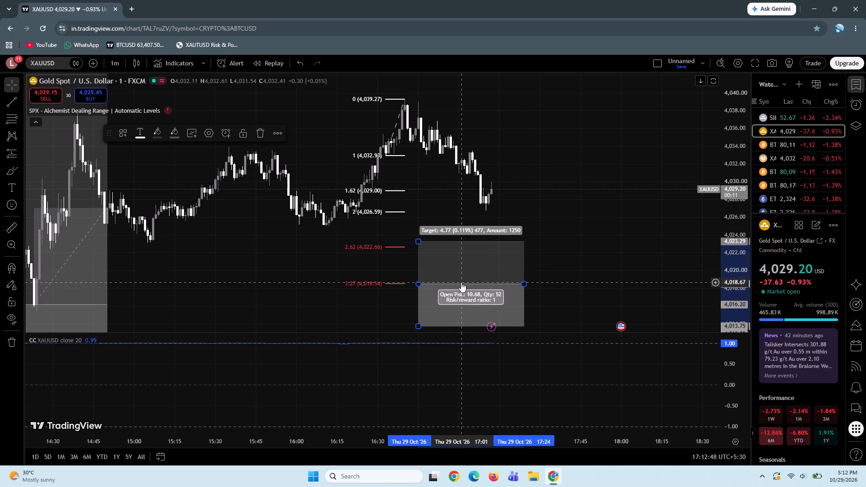
key("Right")
key("Right")
key("Right")
key("Right")
key("Right")
key("Right")
key("Right")
key("Right")
key("Right")
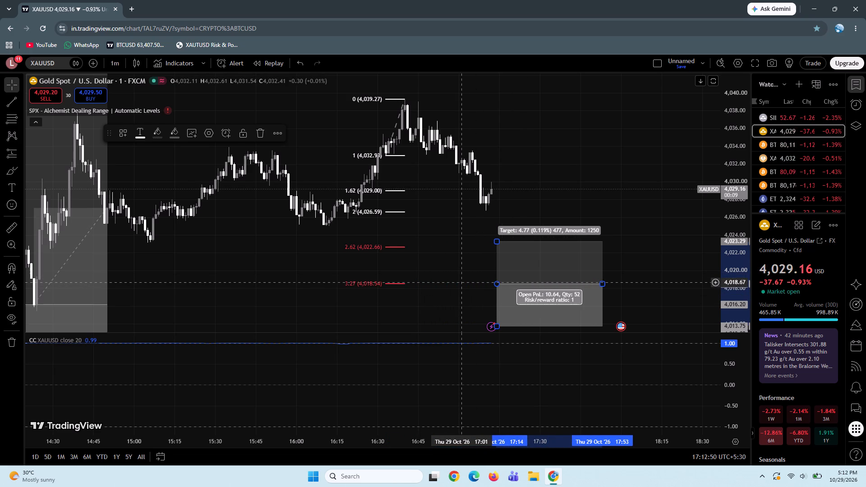
Switch the XAUUSD chart to the 5-minute timeframe.
left_click_drag(458, 306, 494, 310)
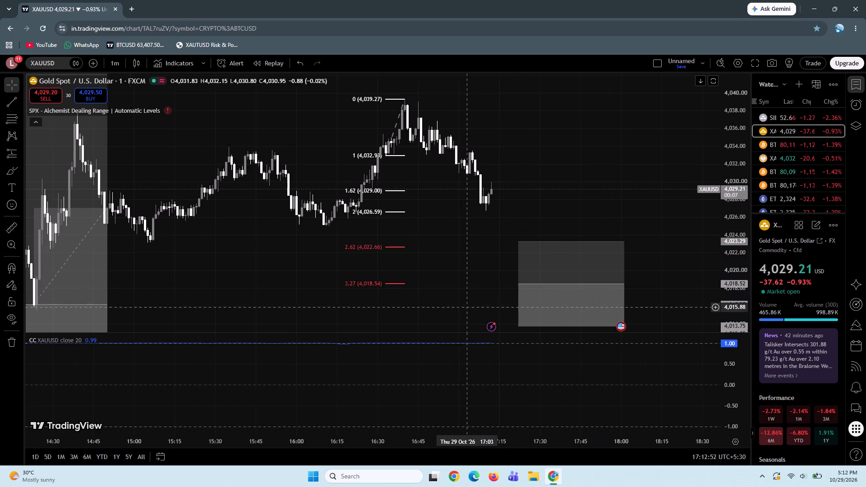
left_click_drag(494, 310, 498, 309)
left_click_drag(393, 312, 452, 280)
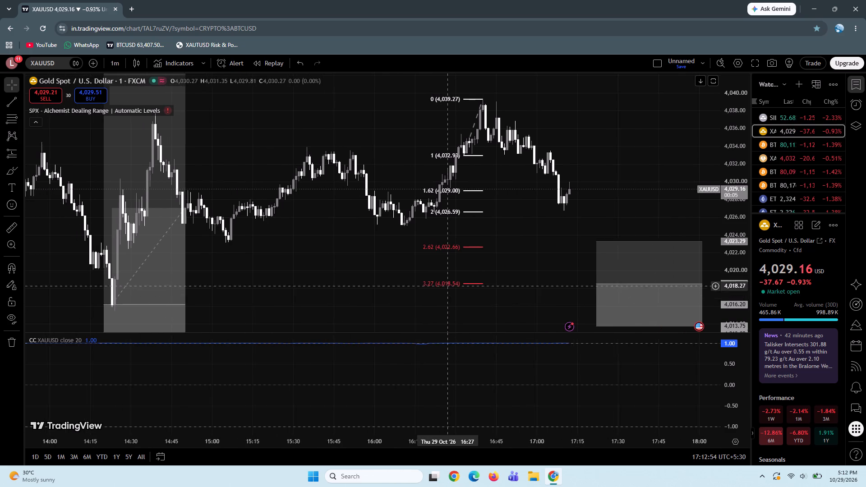
left_click_drag(452, 280, 462, 269)
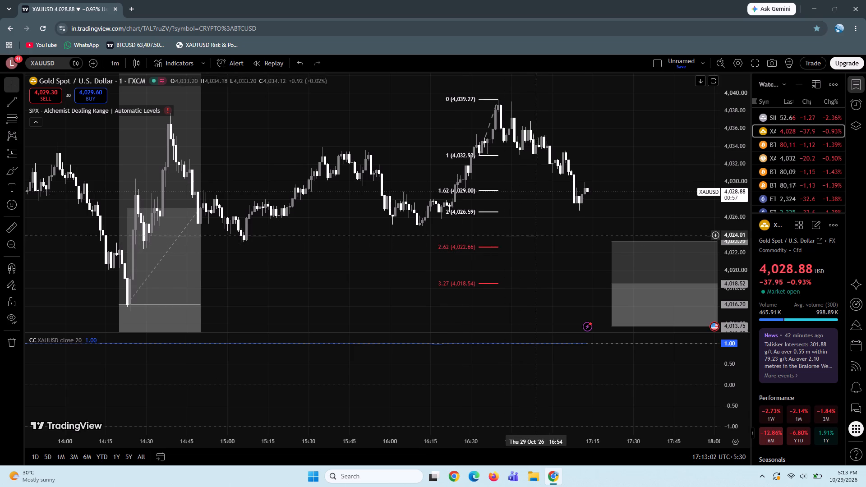
left_click_drag(539, 233, 349, 247)
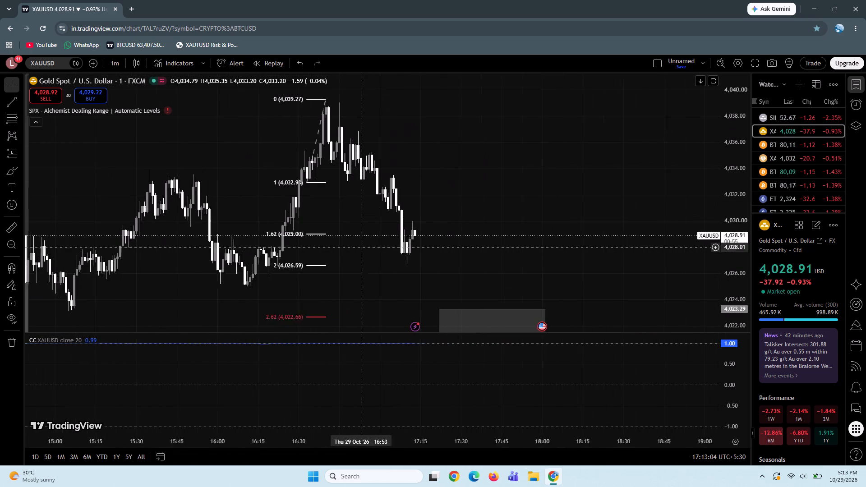
left_click_drag(349, 247, 330, 246)
left_click_drag(730, 115, 700, 261)
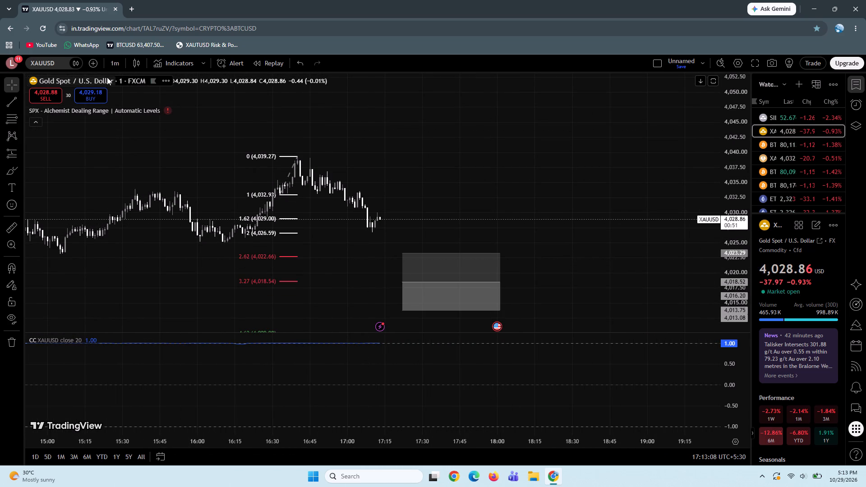
left_click(114, 63)
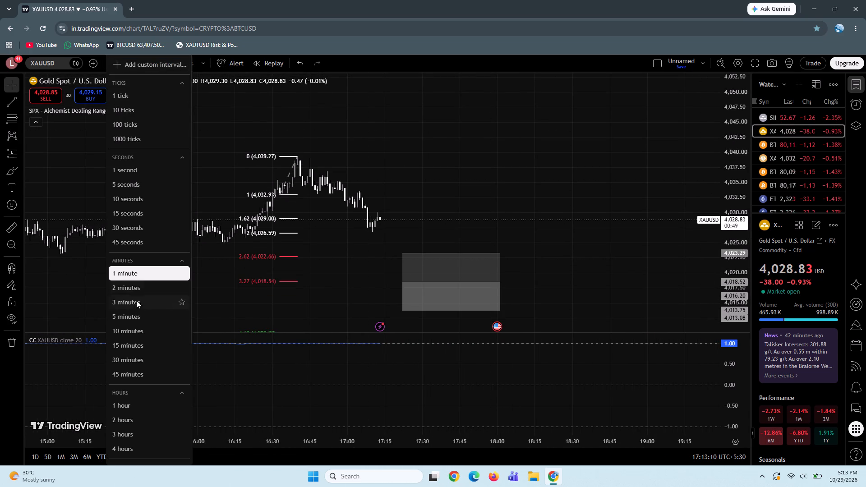
left_click(121, 314)
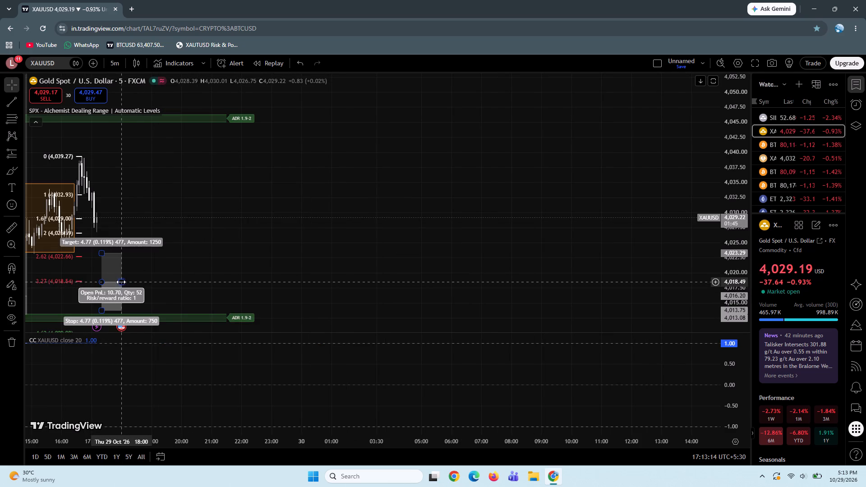
Extend the long position's end time to about 19:05.
left_click_drag(121, 282, 155, 284)
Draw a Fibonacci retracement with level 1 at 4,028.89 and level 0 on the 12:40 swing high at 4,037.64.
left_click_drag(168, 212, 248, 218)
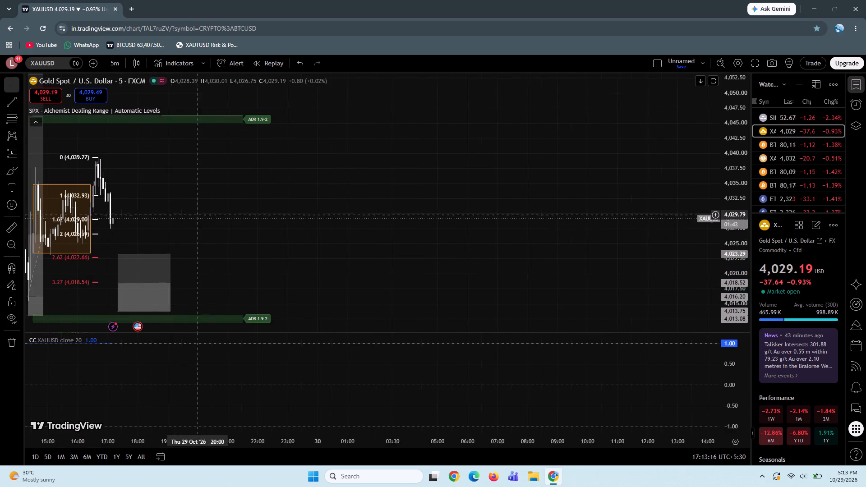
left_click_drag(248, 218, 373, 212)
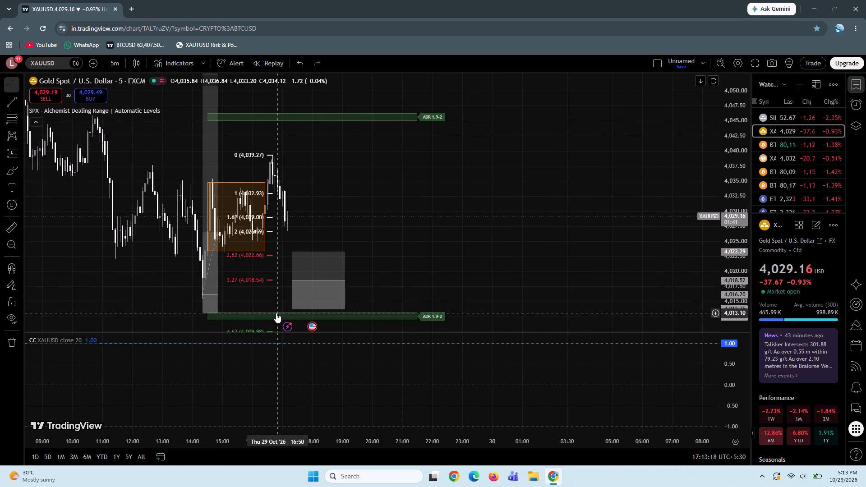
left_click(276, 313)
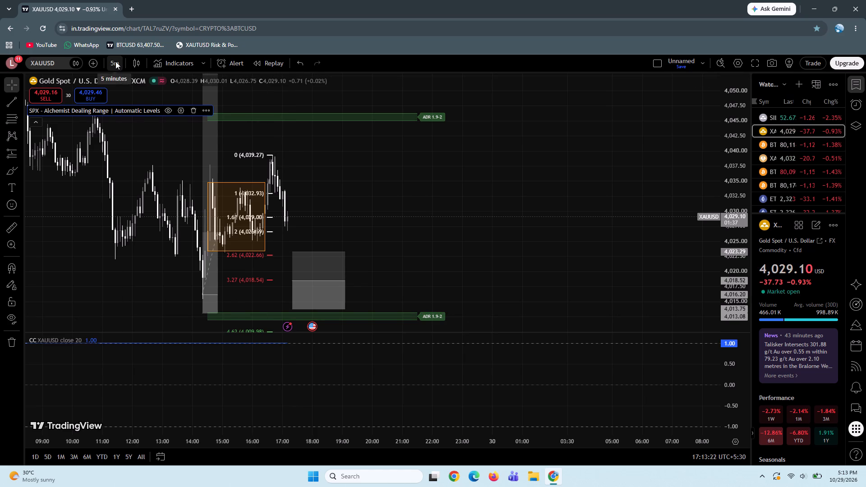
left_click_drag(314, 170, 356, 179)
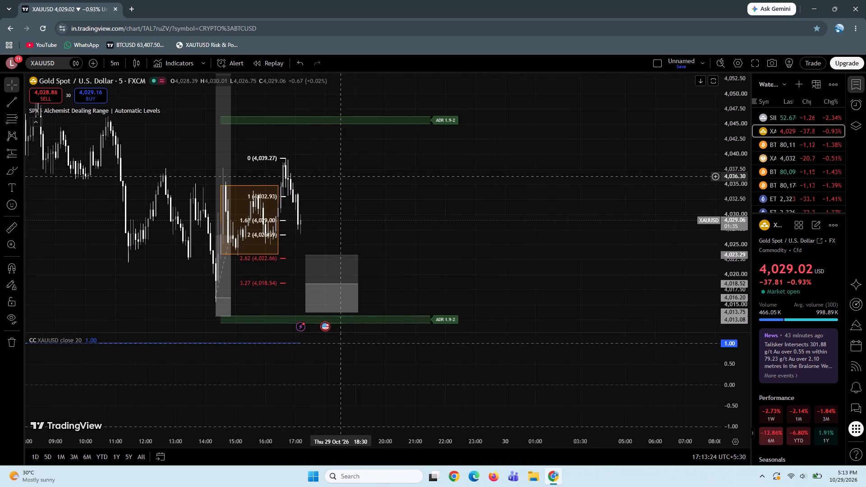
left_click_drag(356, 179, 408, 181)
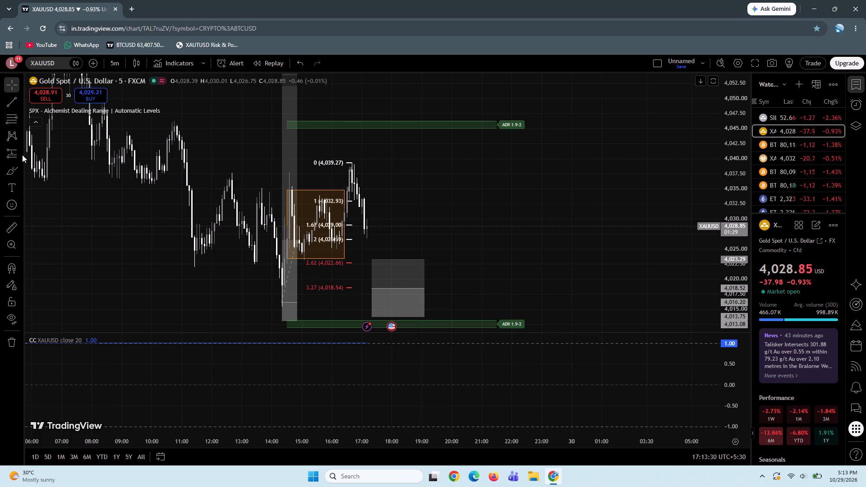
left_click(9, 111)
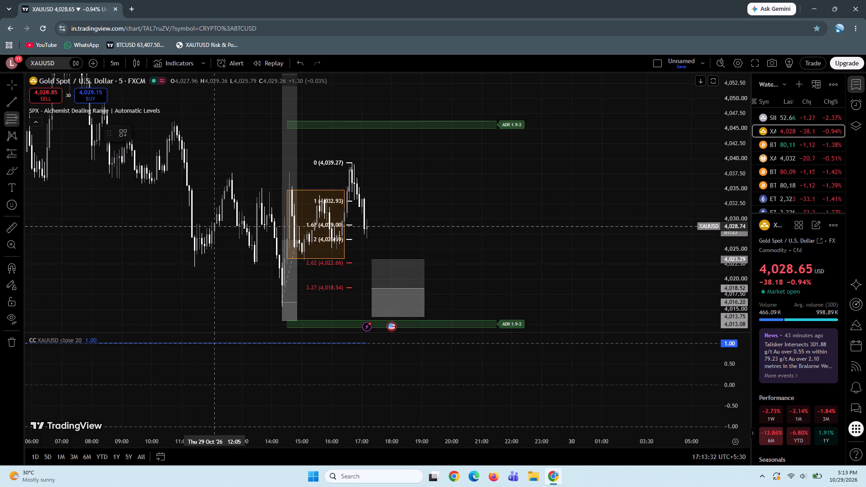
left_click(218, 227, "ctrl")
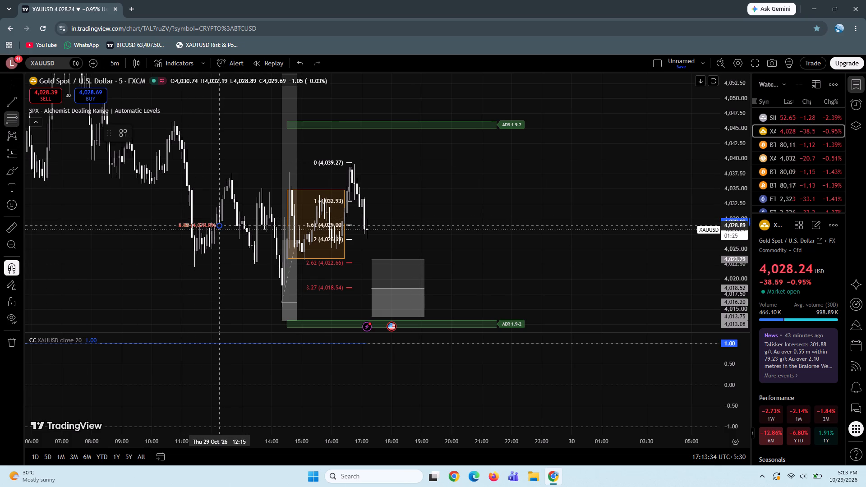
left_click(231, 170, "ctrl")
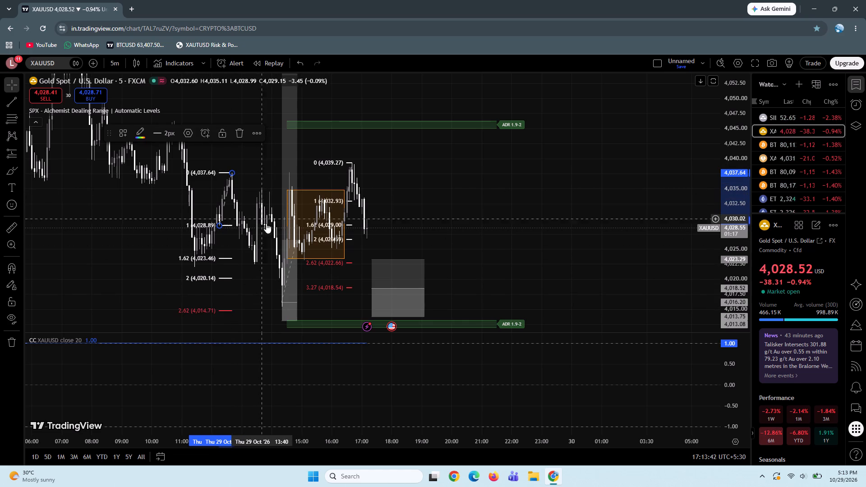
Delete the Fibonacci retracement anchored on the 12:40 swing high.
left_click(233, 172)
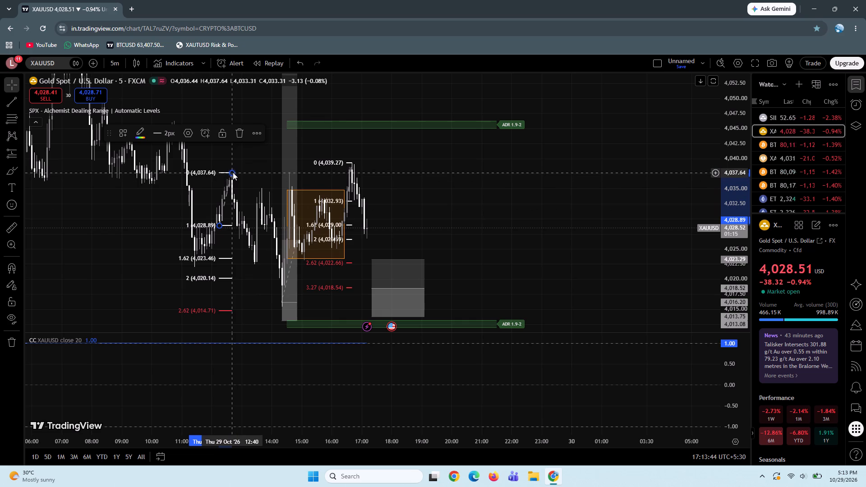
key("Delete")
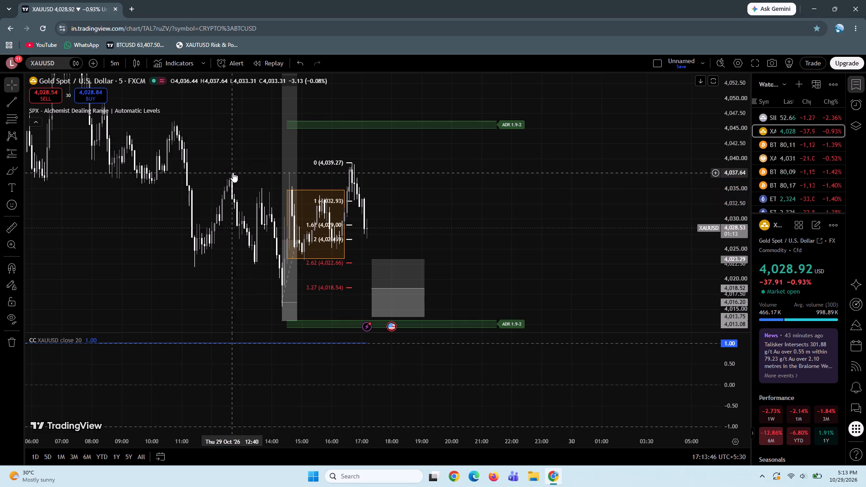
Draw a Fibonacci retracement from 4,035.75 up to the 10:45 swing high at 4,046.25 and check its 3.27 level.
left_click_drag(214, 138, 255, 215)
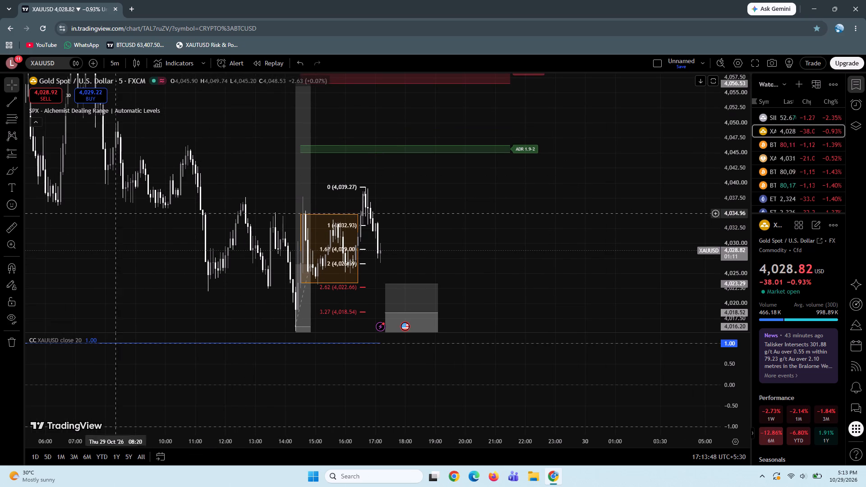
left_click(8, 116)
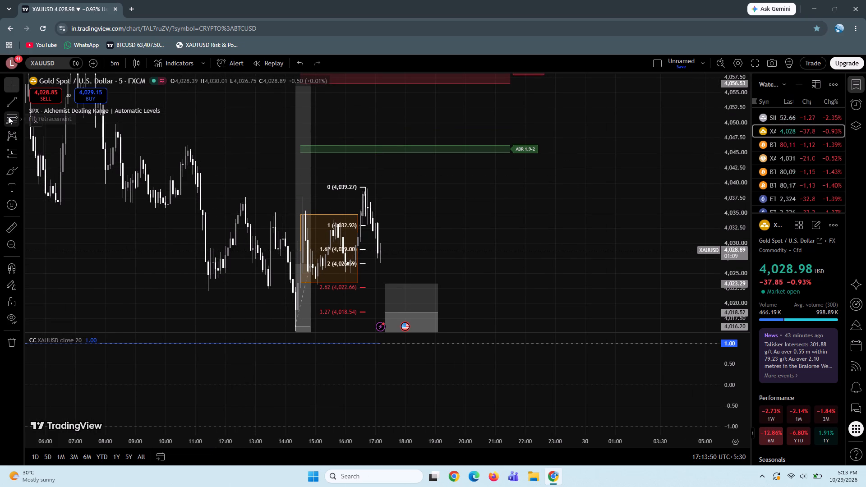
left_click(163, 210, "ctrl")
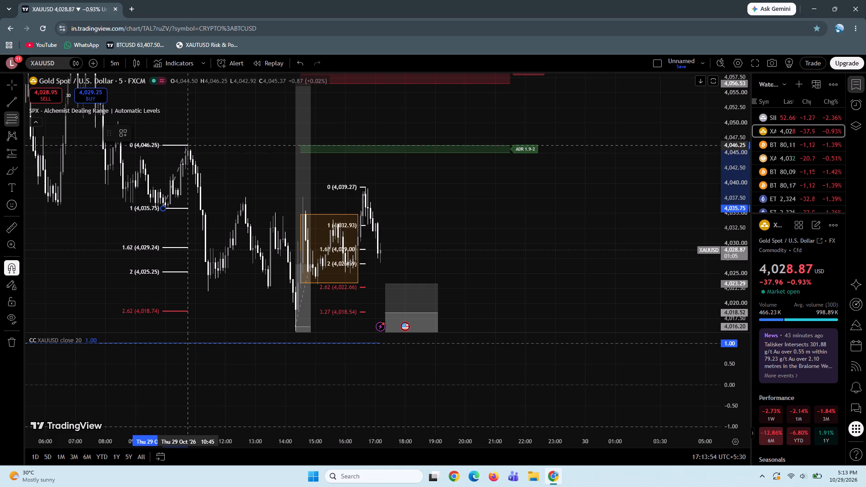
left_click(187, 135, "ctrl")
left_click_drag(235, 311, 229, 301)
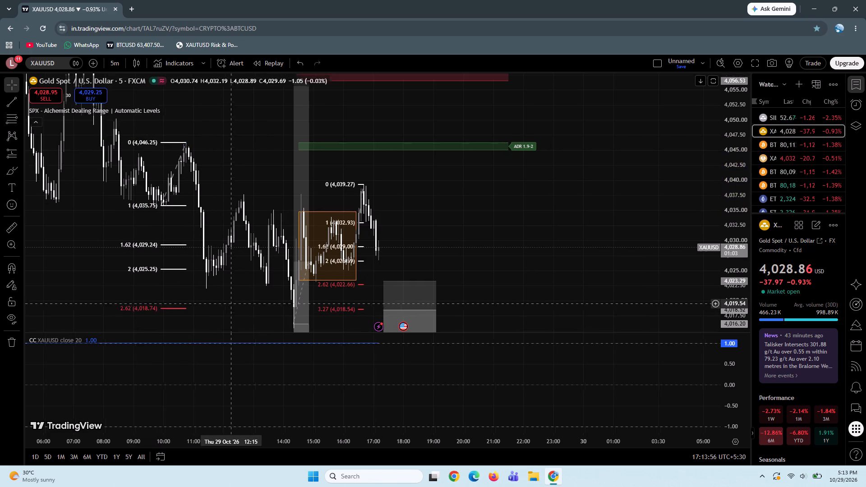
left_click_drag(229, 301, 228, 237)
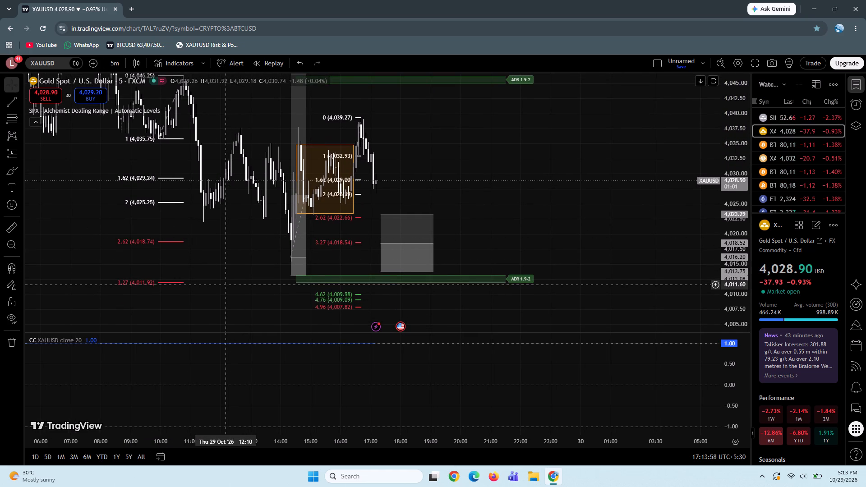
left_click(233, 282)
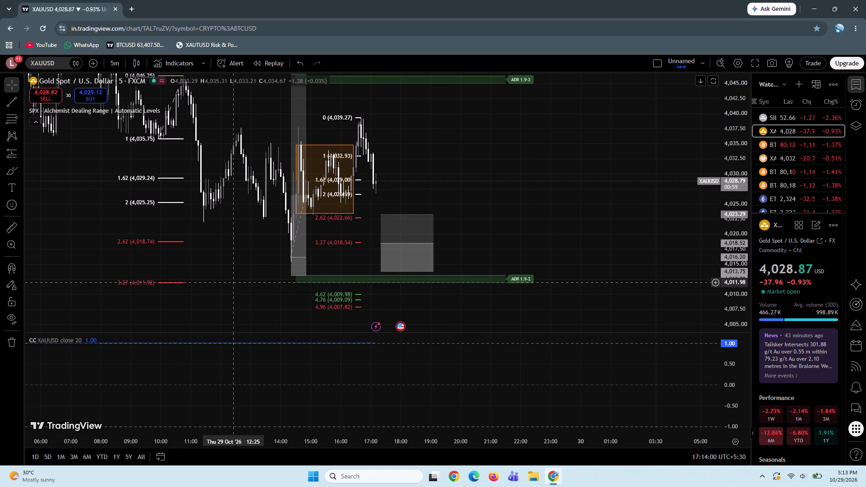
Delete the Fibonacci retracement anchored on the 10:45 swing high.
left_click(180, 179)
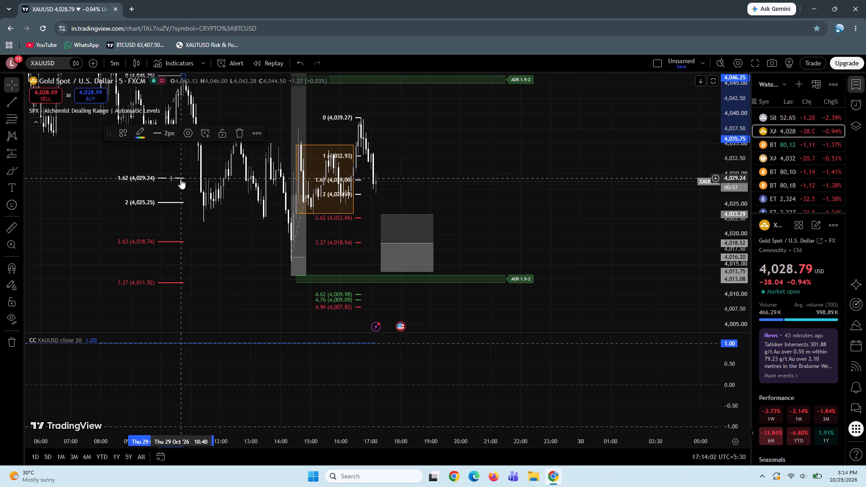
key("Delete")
Lower the long position's entry to 4,013.32, by the lower ADR 1.9-2 zone, and its stop to 4,011.53.
left_click_drag(462, 163, 455, 187)
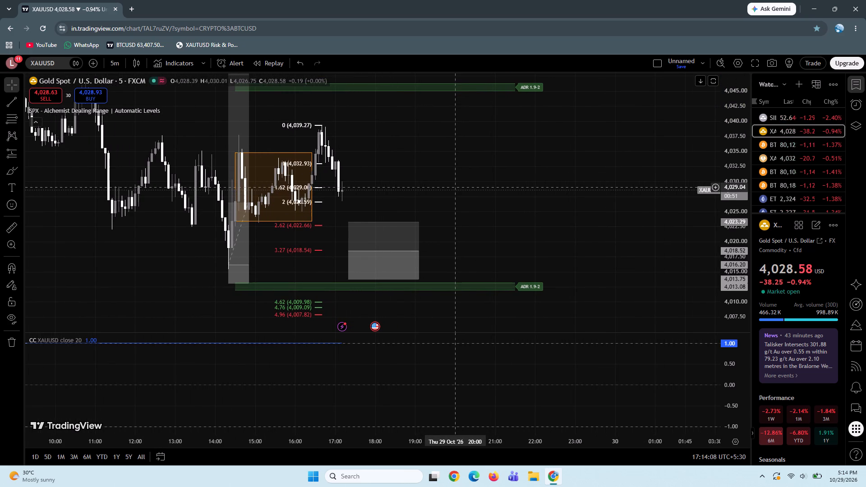
left_click(304, 201)
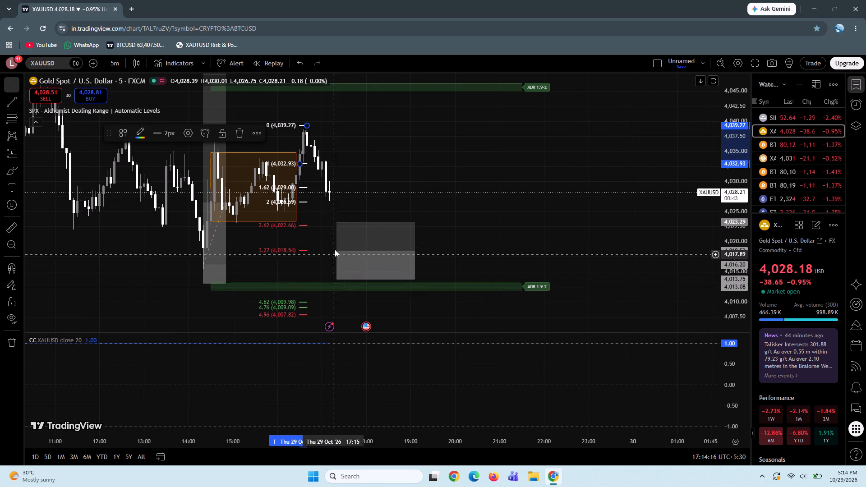
left_click_drag(337, 252, 337, 257)
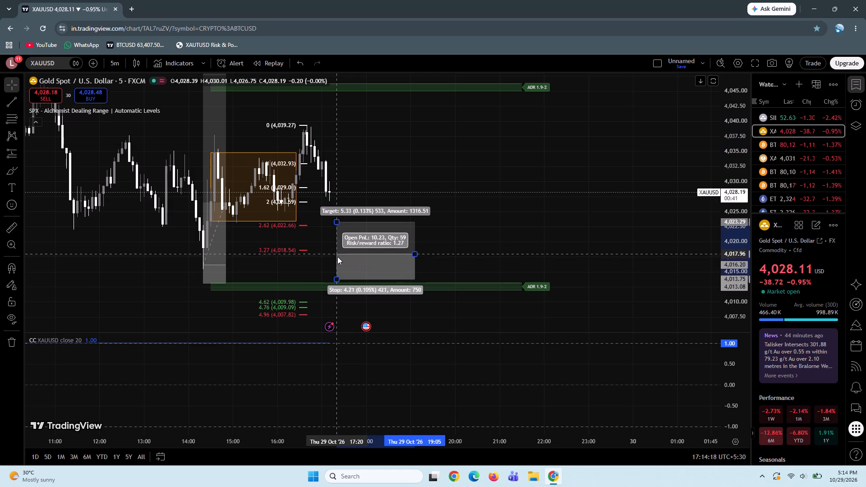
left_click_drag(337, 257, 337, 260)
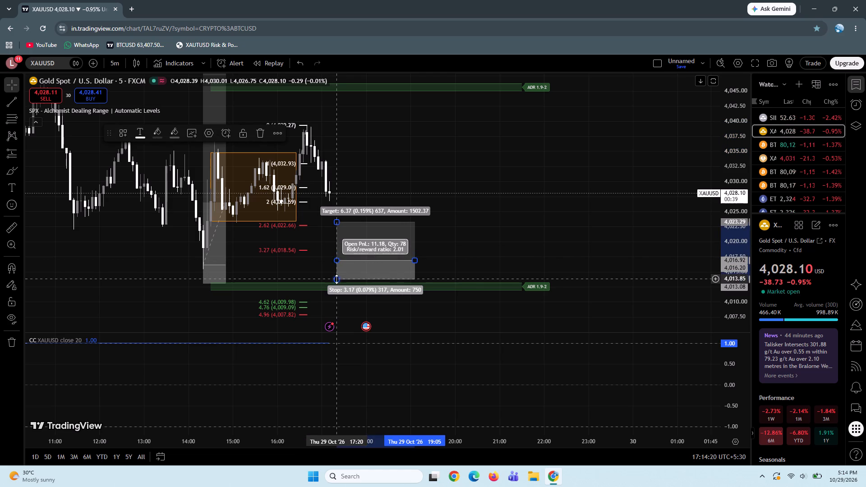
left_click_drag(336, 280, 336, 293)
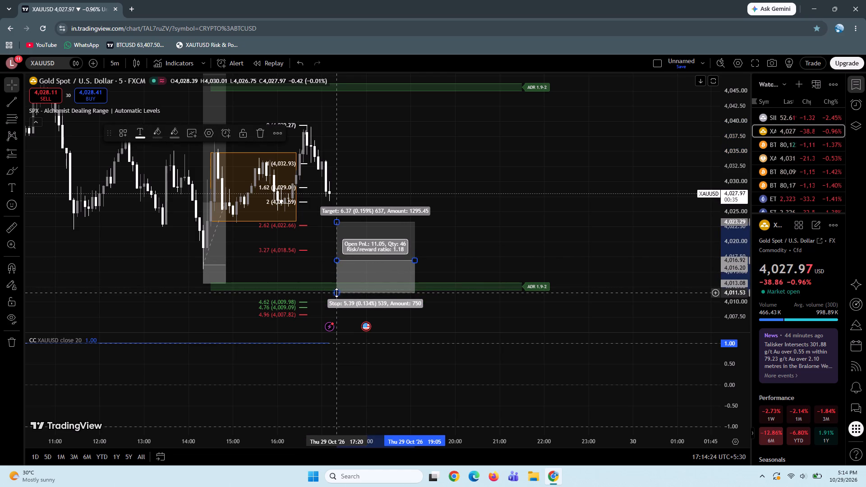
left_click_drag(457, 247, 443, 252)
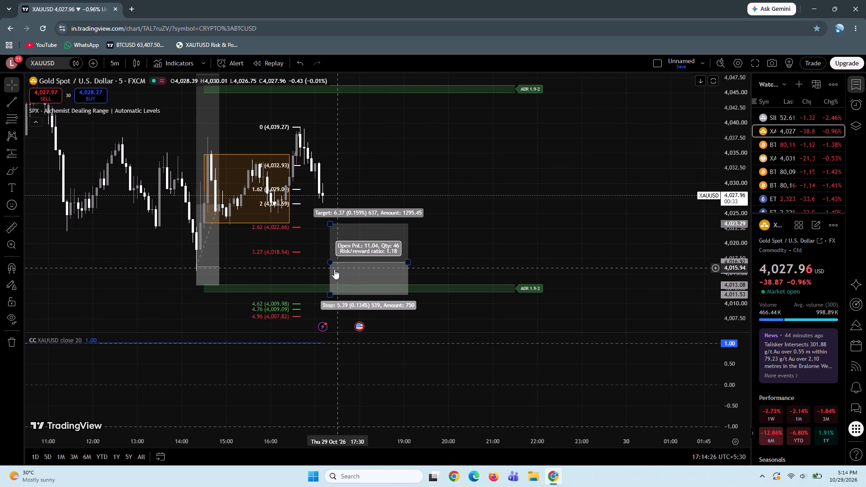
left_click_drag(331, 263, 331, 268)
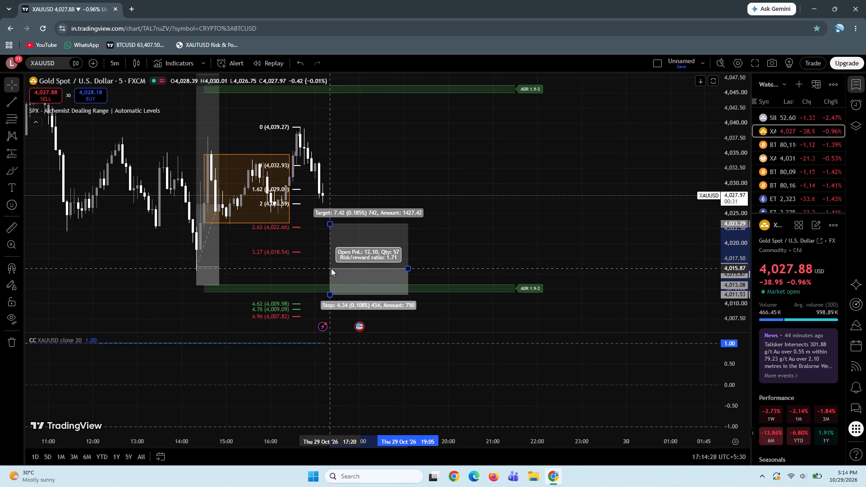
left_click_drag(331, 268, 330, 284)
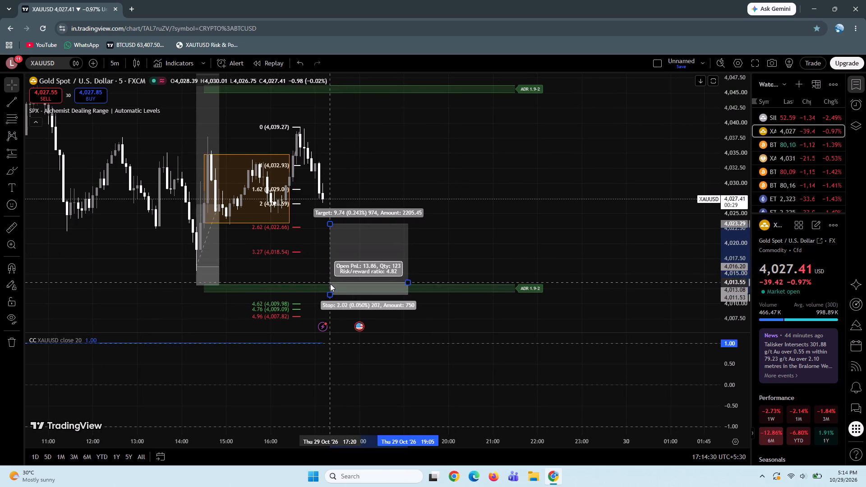
left_click_drag(330, 284, 330, 284)
left_click(426, 244)
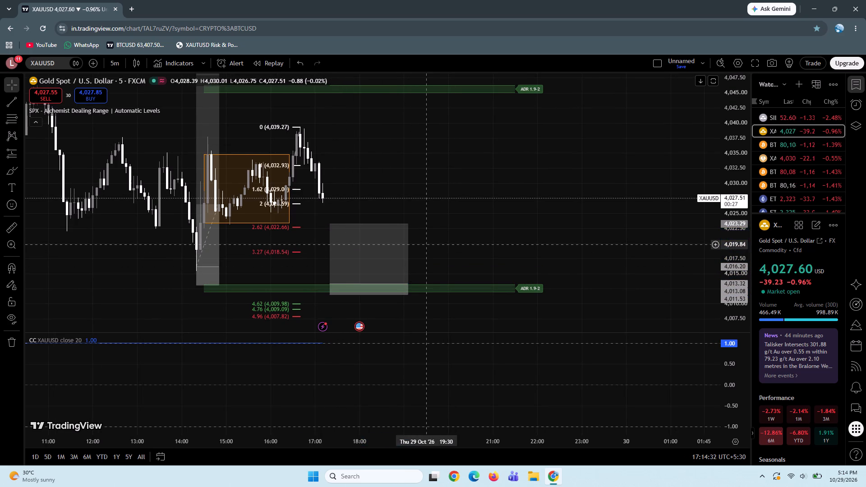
Raise the planned long position's target to 4,039.37, level with the recent swing high at the Fibonacci 0 line.
left_click_drag(331, 223, 329, 127)
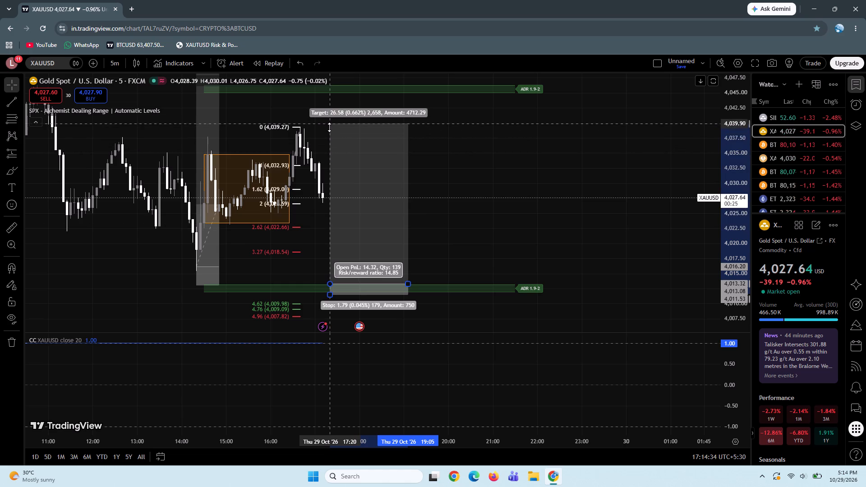
left_click_drag(329, 127, 329, 127)
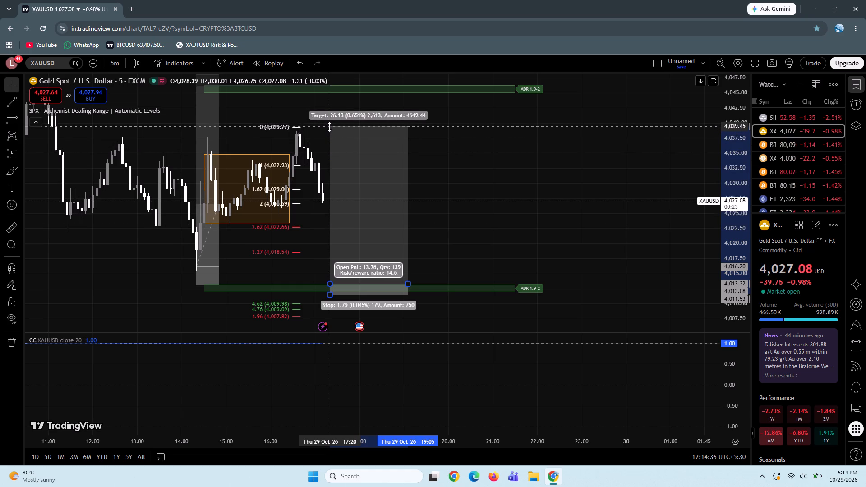
left_click_drag(329, 127, 330, 127)
Look at the BTCUSD chart from the watchlist and return to XAUUSD.
left_click_drag(450, 240, 415, 243)
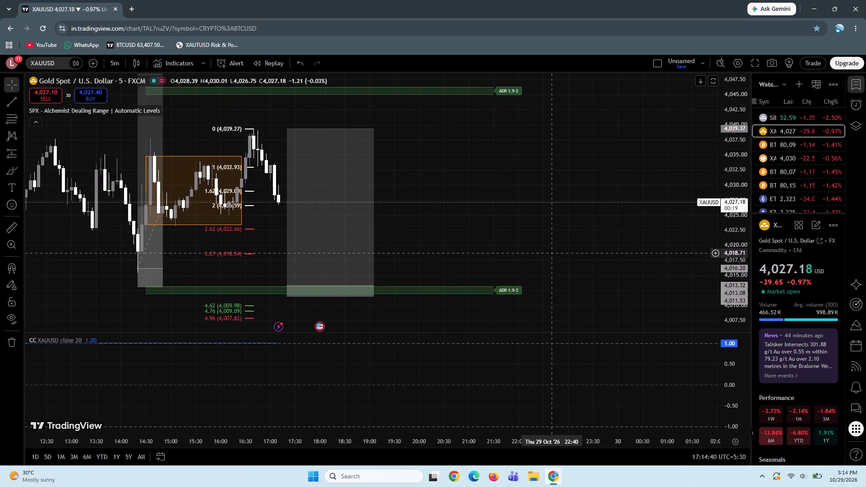
left_click(788, 143)
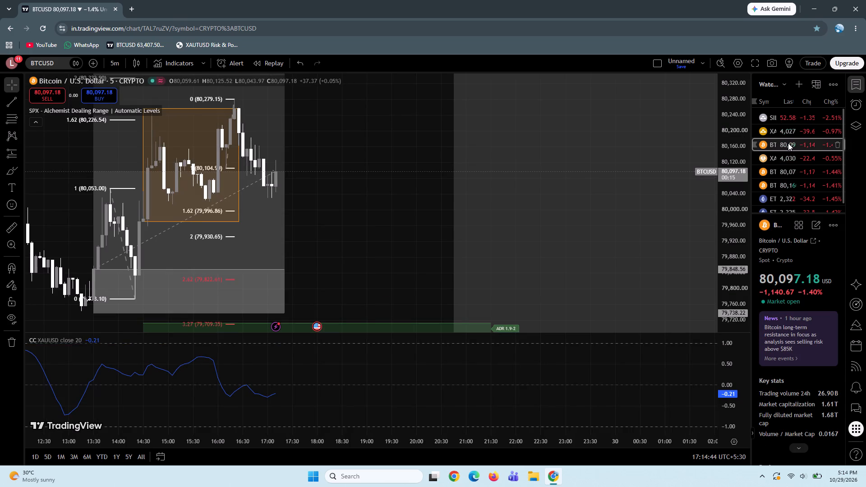
left_click(792, 132)
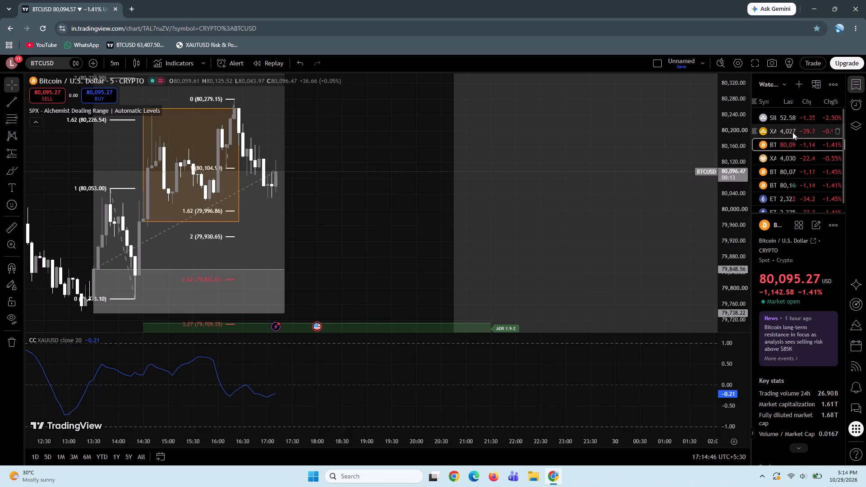
Raise the planned long position's entry to 4,013.81, just above the lower ADR 1.9-2 zone.
left_click_drag(735, 249, 745, 106)
left_click_drag(731, 276, 748, 136)
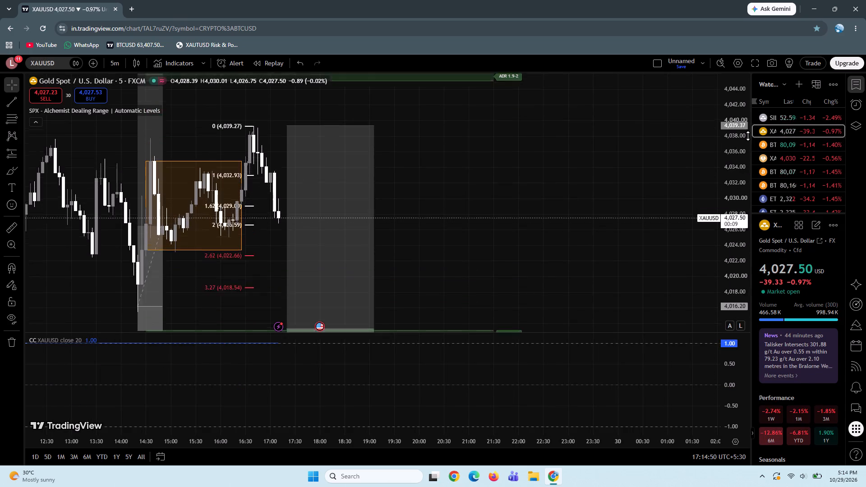
left_click(507, 333)
left_click_drag(486, 305, 492, 296)
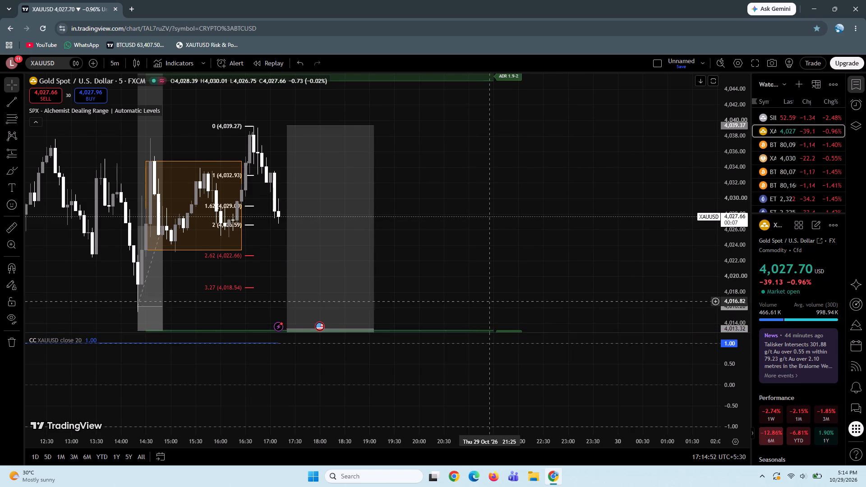
left_click_drag(492, 296, 515, 267)
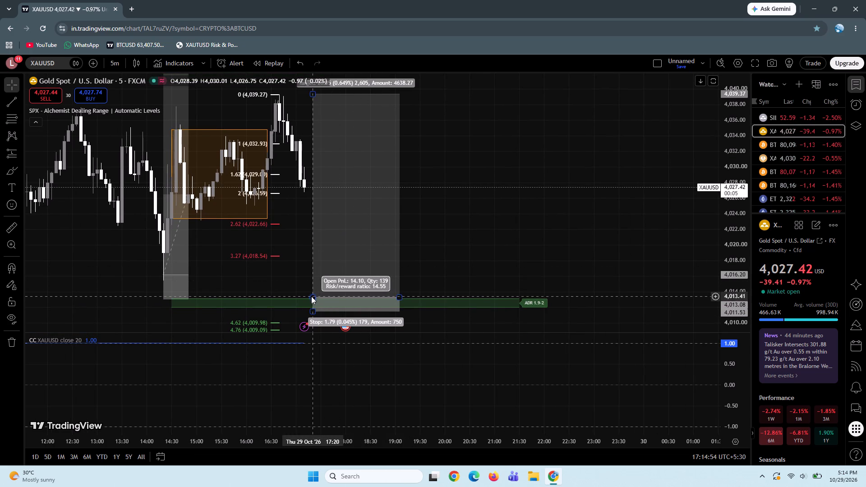
left_click(311, 296)
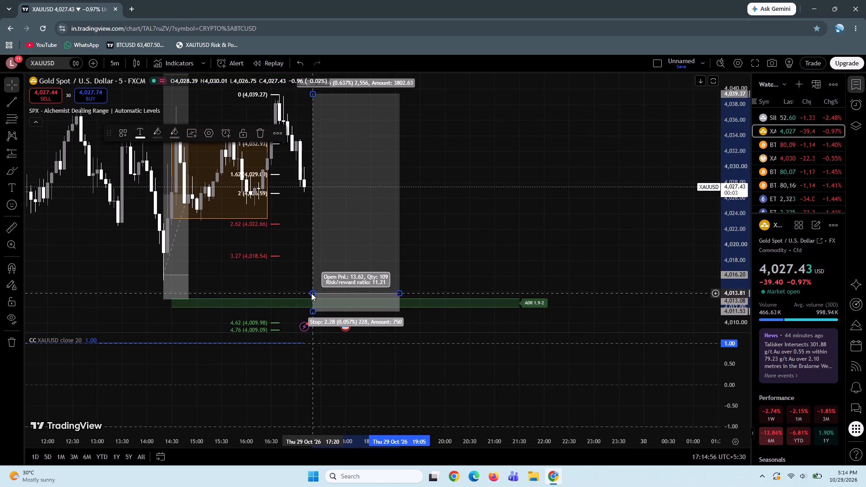
Delete the older long position with its entry at 4,016.20, drawn beside the orange range box.
left_click(188, 276)
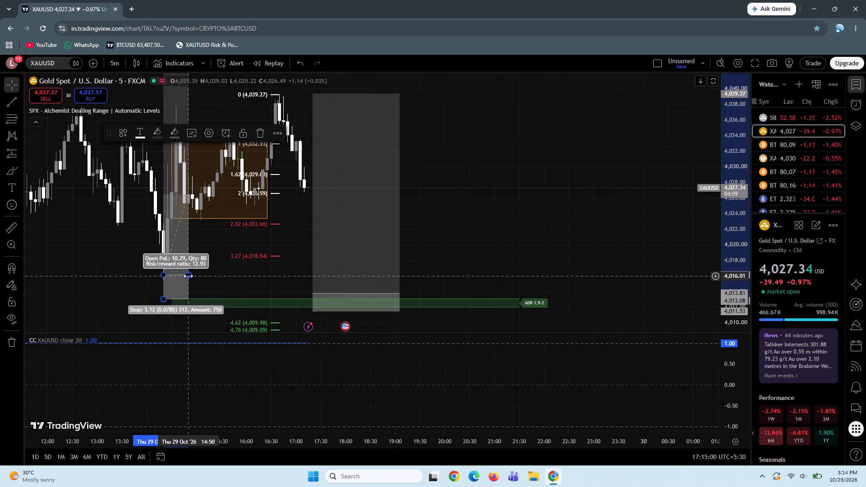
key("Delete")
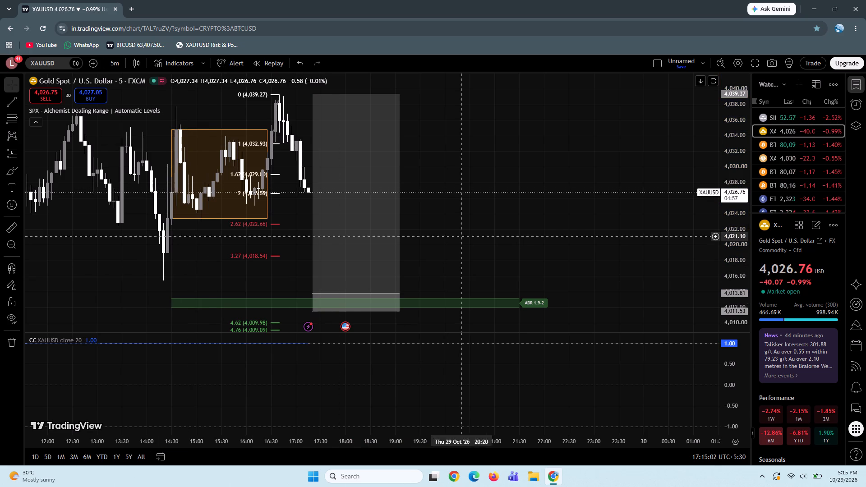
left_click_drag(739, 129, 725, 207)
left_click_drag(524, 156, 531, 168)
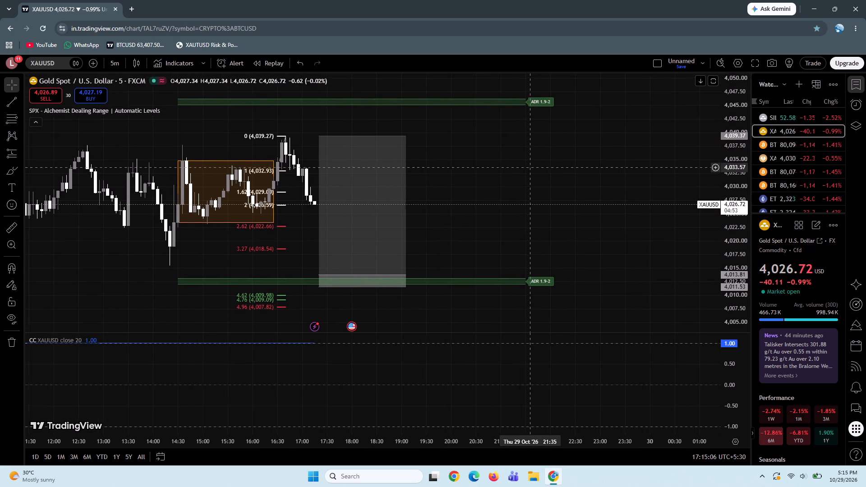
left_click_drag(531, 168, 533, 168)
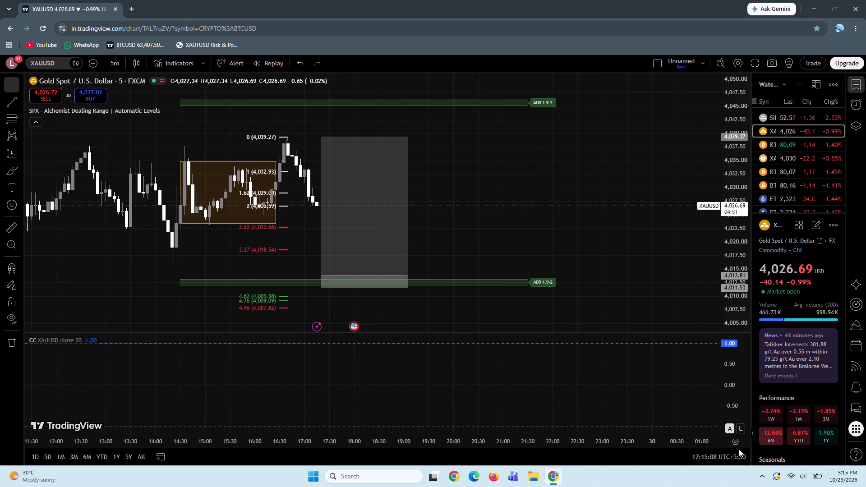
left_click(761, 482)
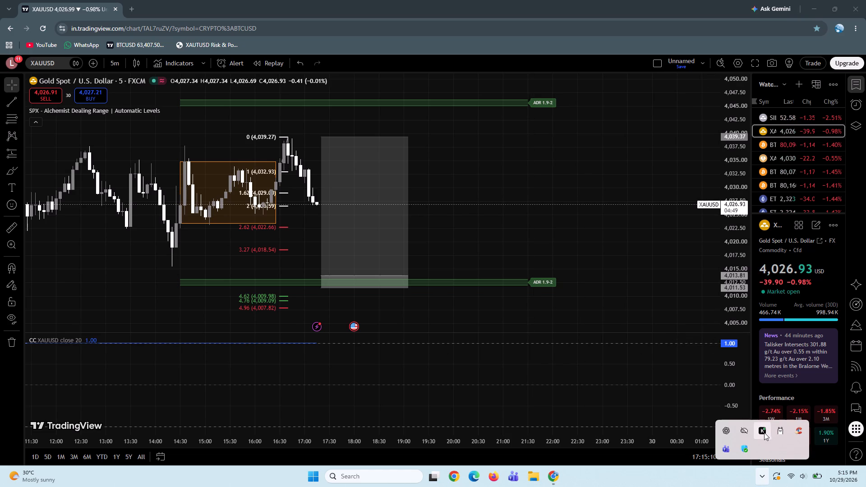
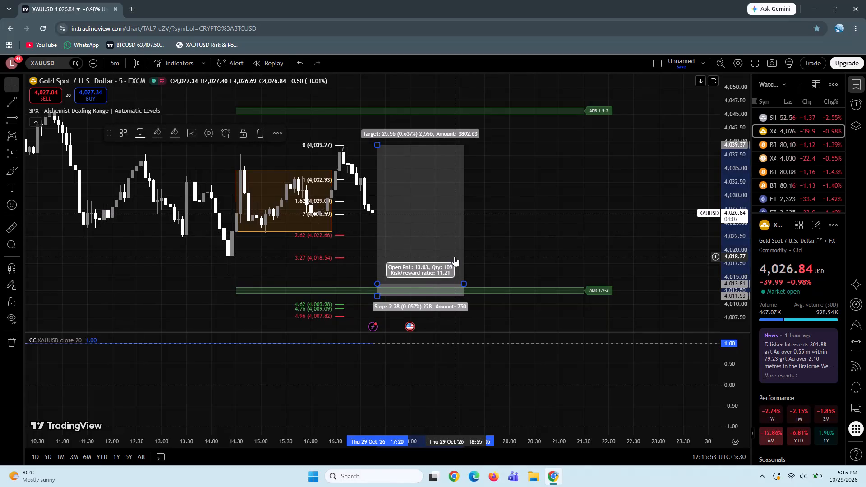
Shift the planned long position later in time so it spans 19:45 to 21:30, keeping its price levels.
key("Right")
key("Right")
key("Right")
key("Right")
key("Right")
key("Right")
key("Right")
key("Right")
key("Right")
key("Right")
key("Right")
key("Right")
key("Right")
key("Right")
key("Right")
key("Right")
key("Right")
key("Right")
key("Right")
key("Right")
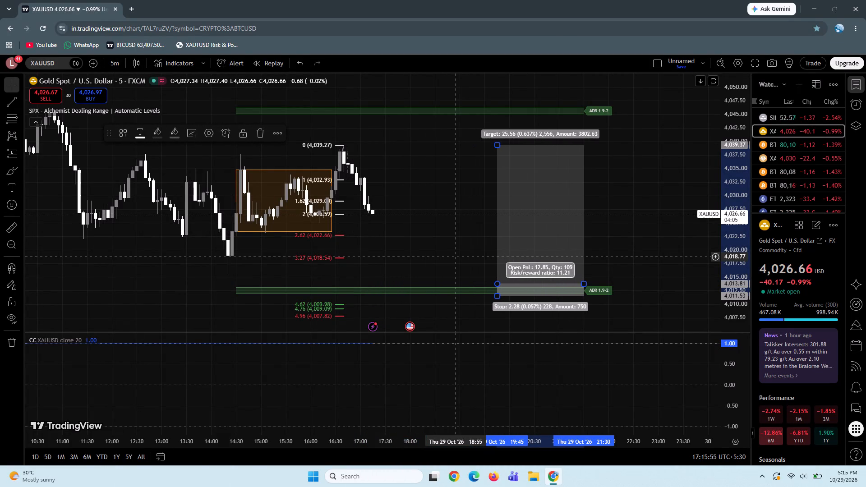
left_click(624, 241)
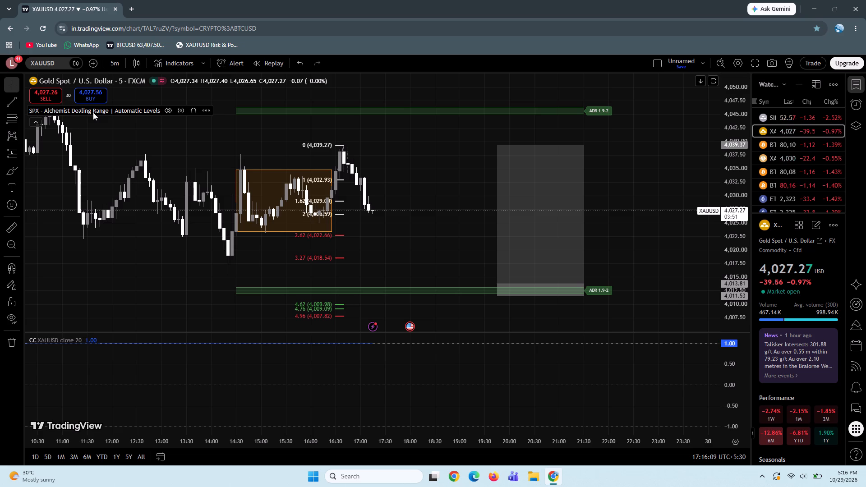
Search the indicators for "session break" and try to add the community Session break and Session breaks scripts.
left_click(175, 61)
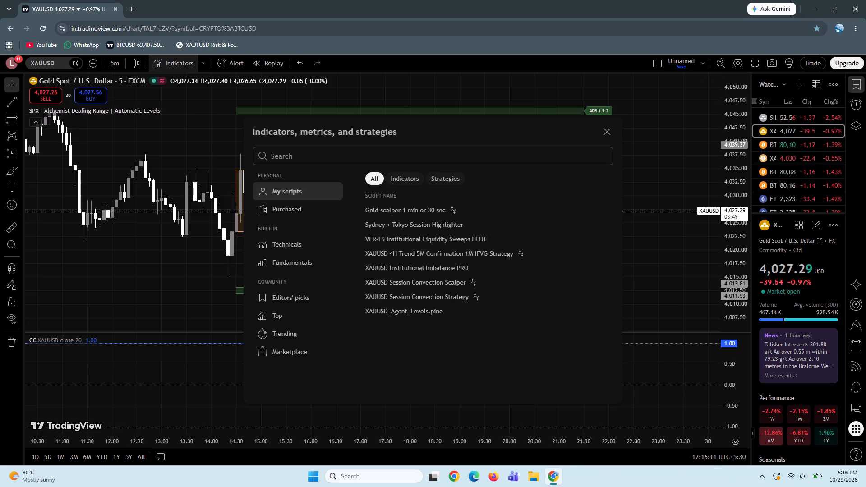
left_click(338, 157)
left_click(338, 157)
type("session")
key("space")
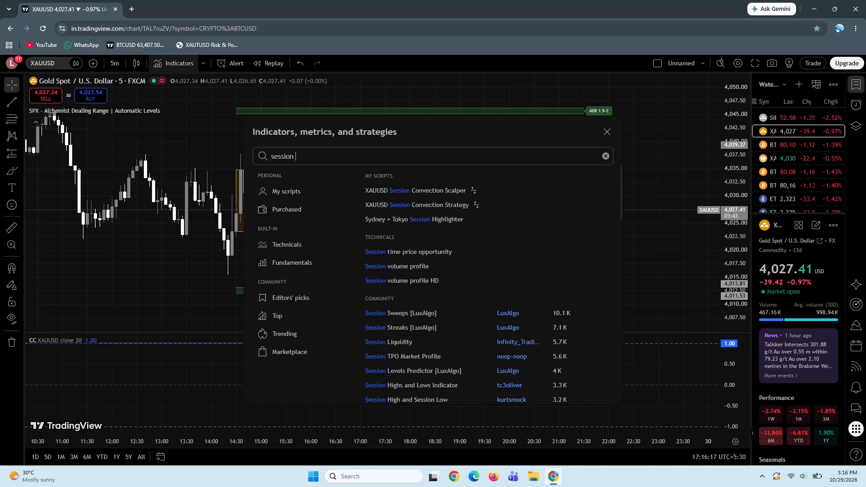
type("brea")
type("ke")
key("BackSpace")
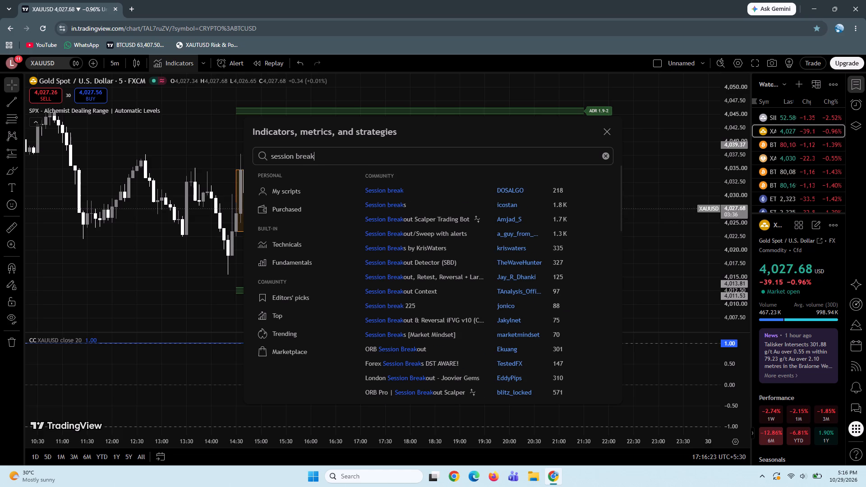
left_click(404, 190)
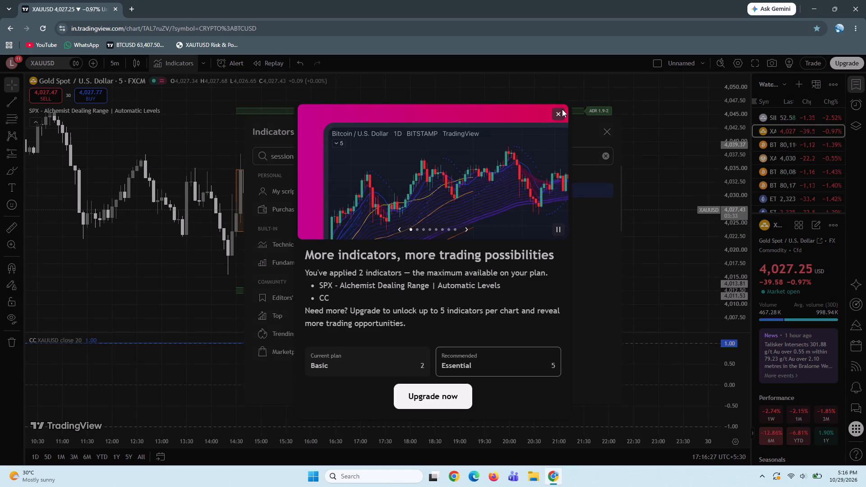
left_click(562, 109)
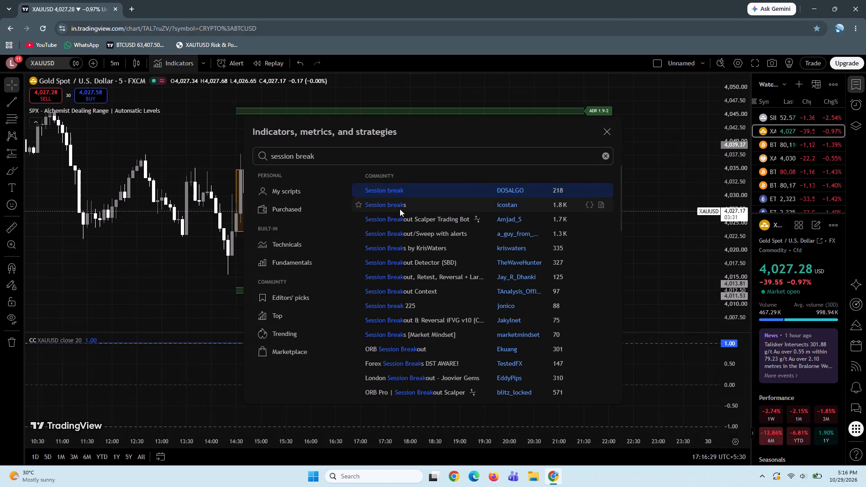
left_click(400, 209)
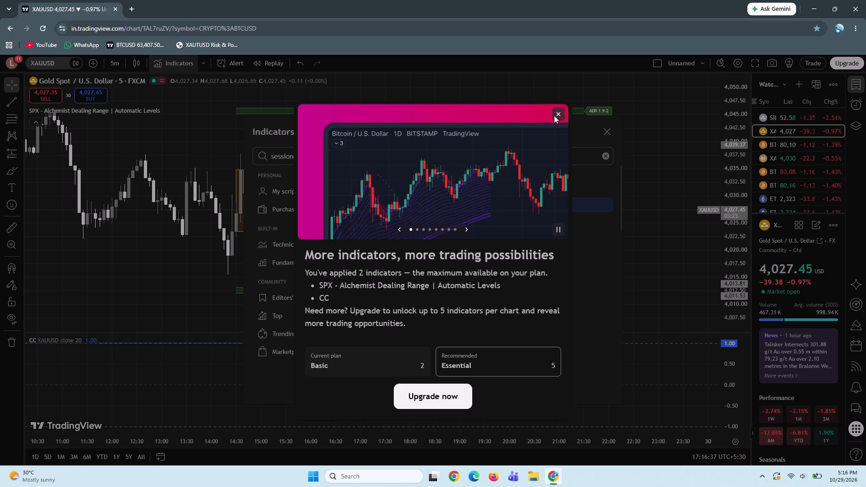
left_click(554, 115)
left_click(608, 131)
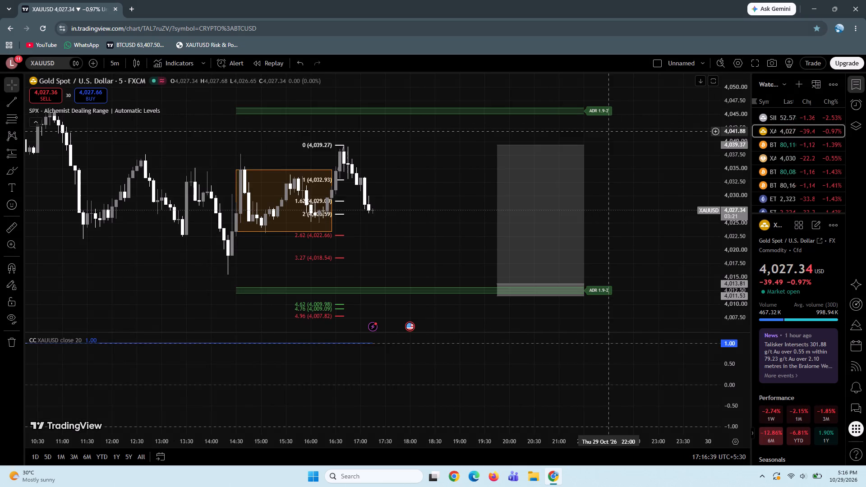
Measure from the 06:55 swing high, at about 4,070.81, to 18:55 at 4,013.15 by the lower ADR 1.9-2 zone.
left_click_drag(617, 209, 611, 202)
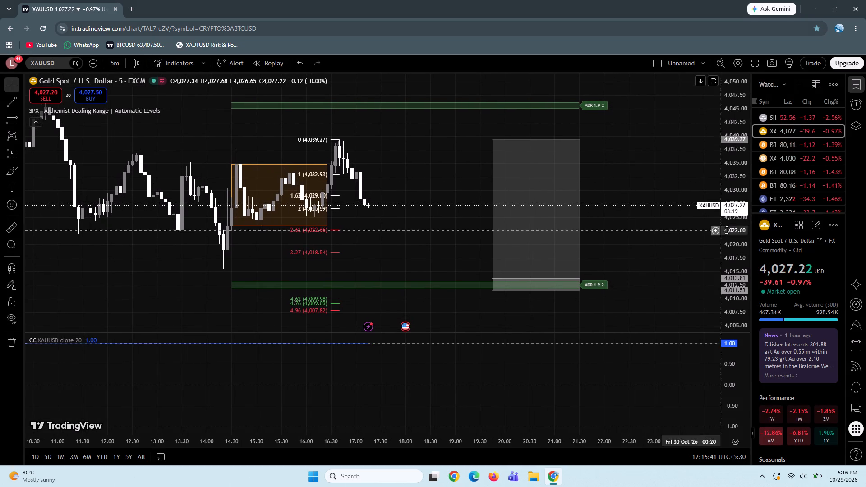
left_click_drag(737, 235, 749, 131)
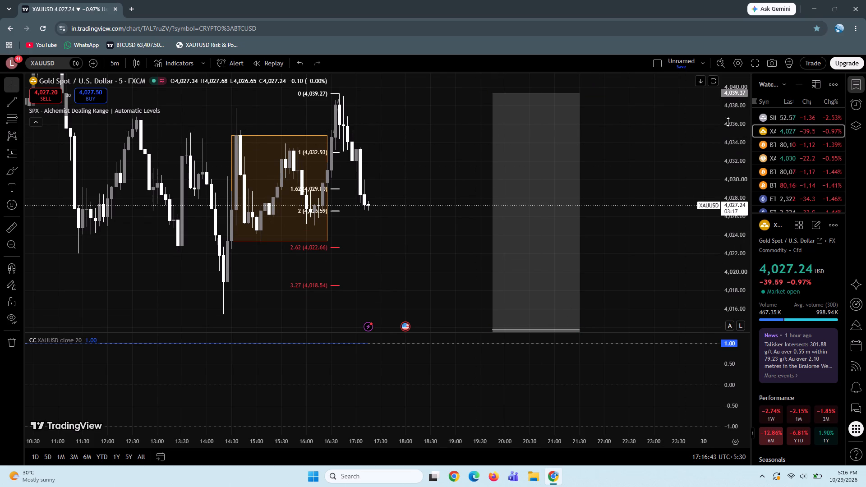
left_click_drag(734, 119, 715, 230)
left_click_drag(396, 174, 506, 250)
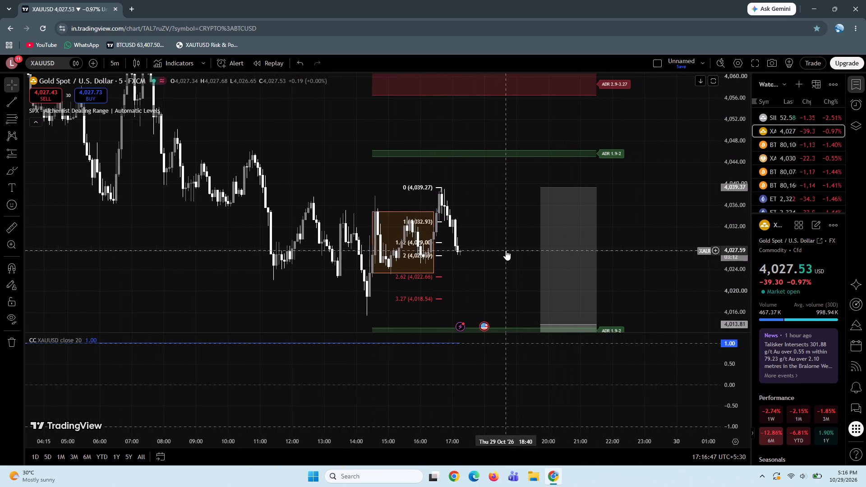
left_click_drag(737, 87, 731, 252)
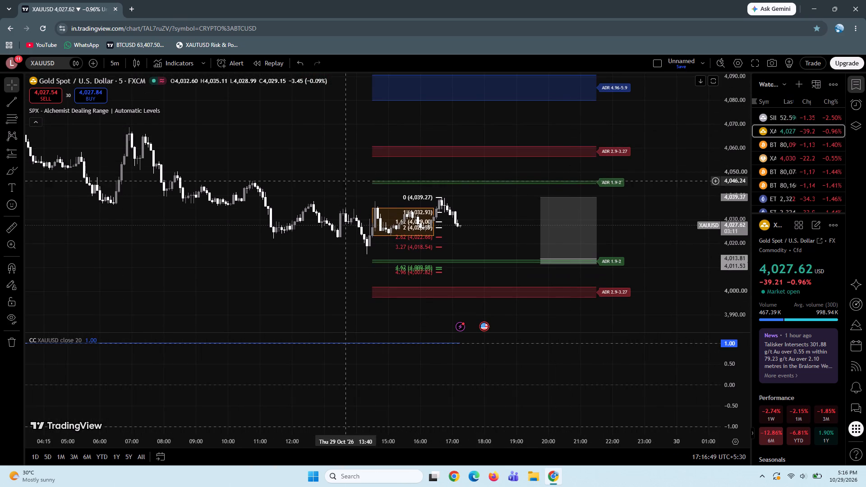
left_click_drag(322, 148, 418, 177)
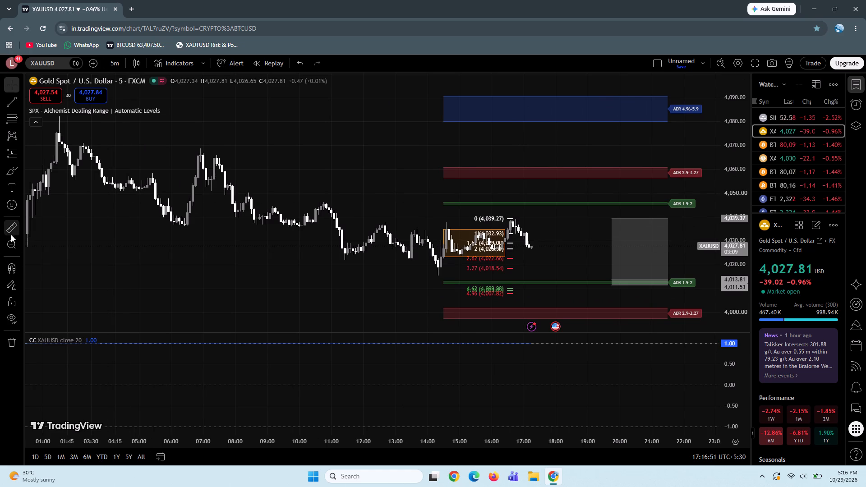
left_click(13, 227)
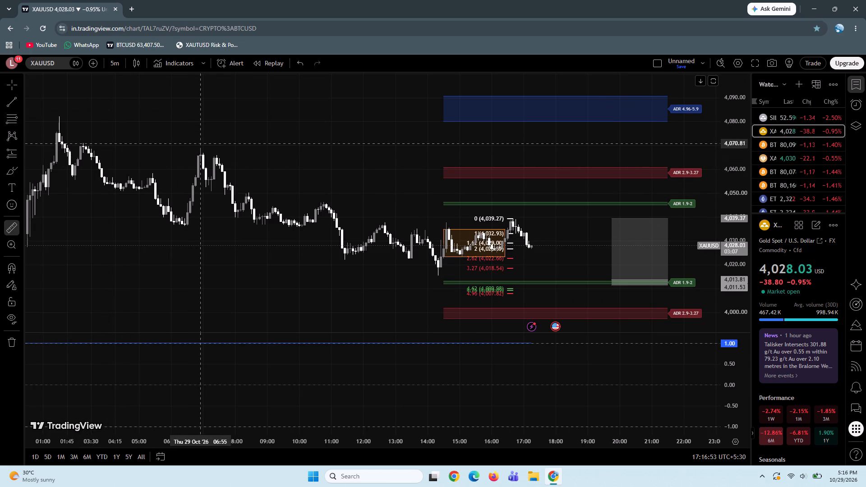
left_click(199, 143)
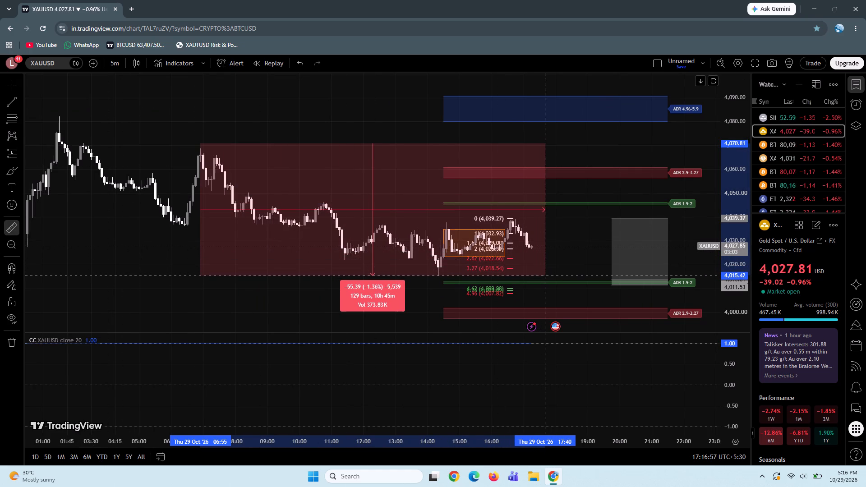
left_click(585, 281)
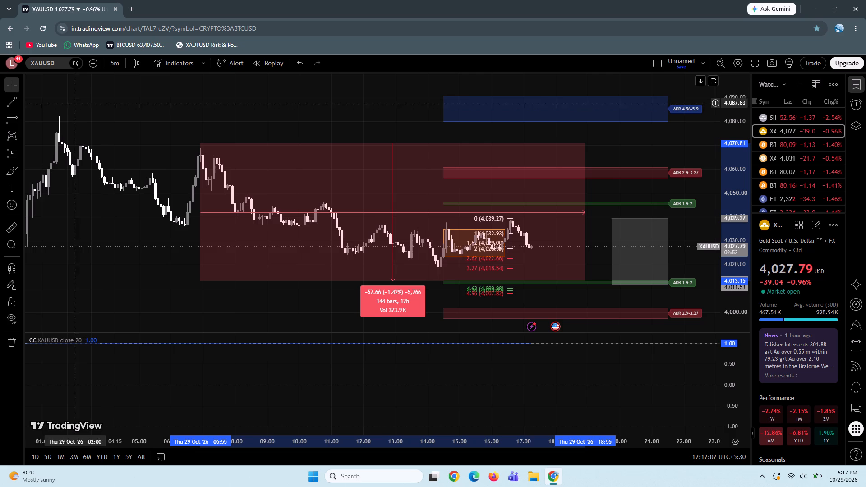
Draw a short vertical trend line at 18:55 from 4,008.80 down to about 3,995.95, across the lower ADR 2.9-3.27 zone.
left_click(8, 104)
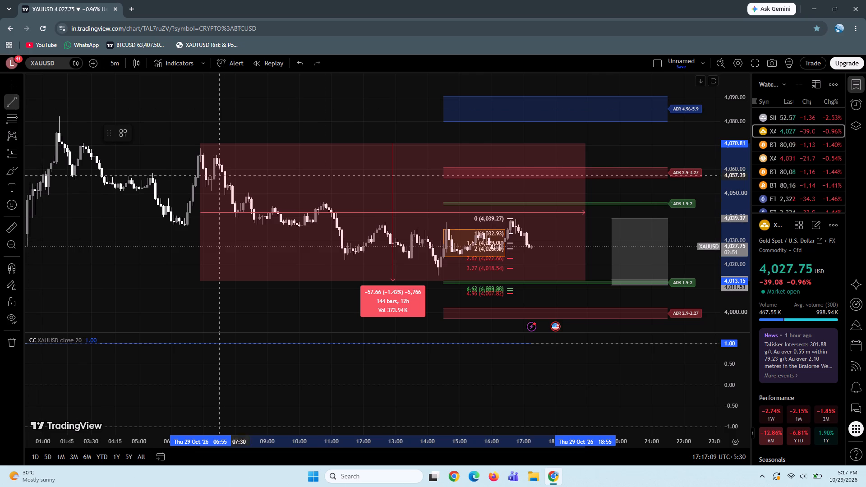
left_click(586, 291)
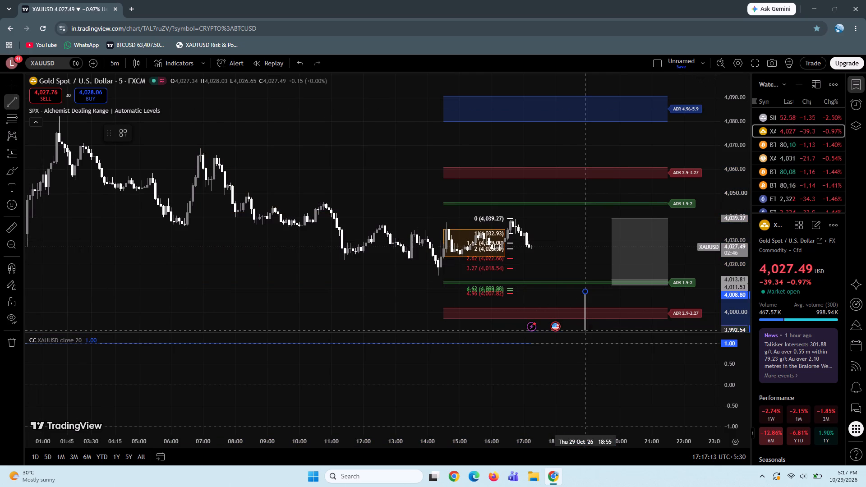
left_click(585, 322, "shift")
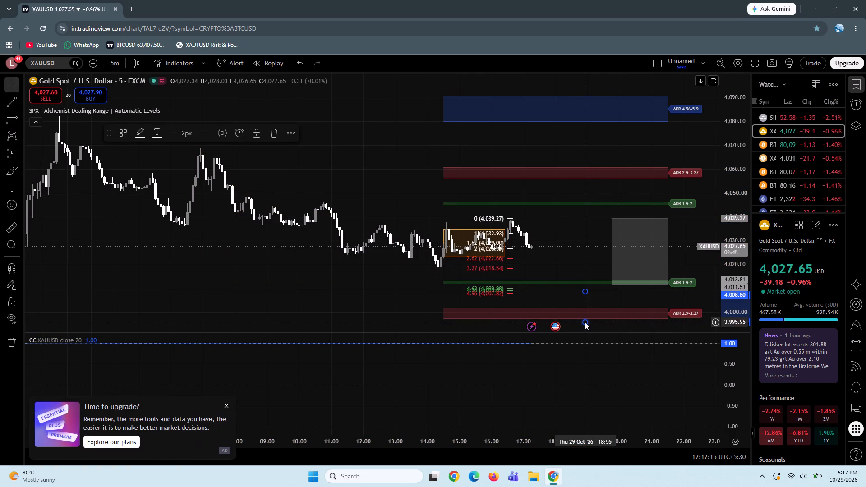
left_click(587, 230)
Measure from the 06:55 swing high, at about 4,070.25, to the 14:25 low at 4,019.01.
left_click_drag(281, 168, 313, 202)
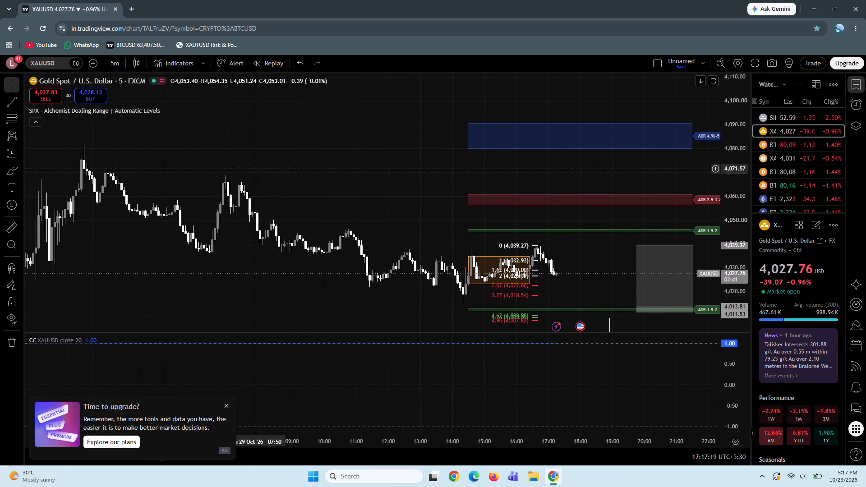
left_click_drag(255, 169, 190, 129)
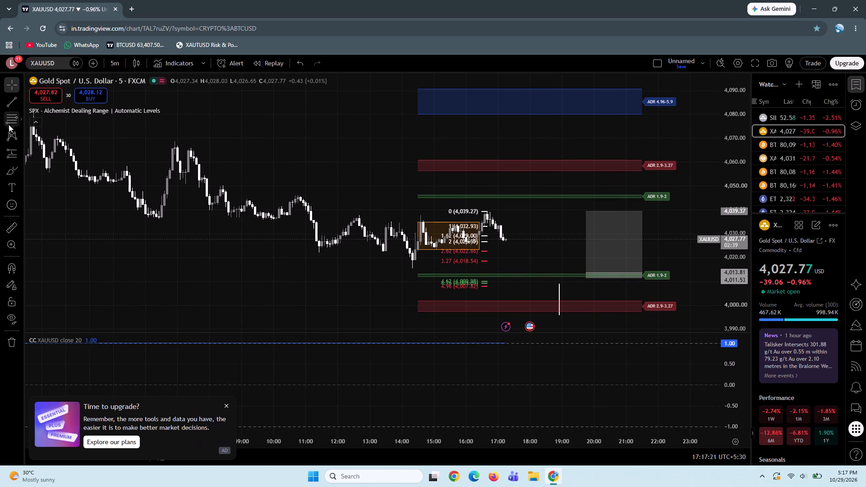
left_click(10, 225)
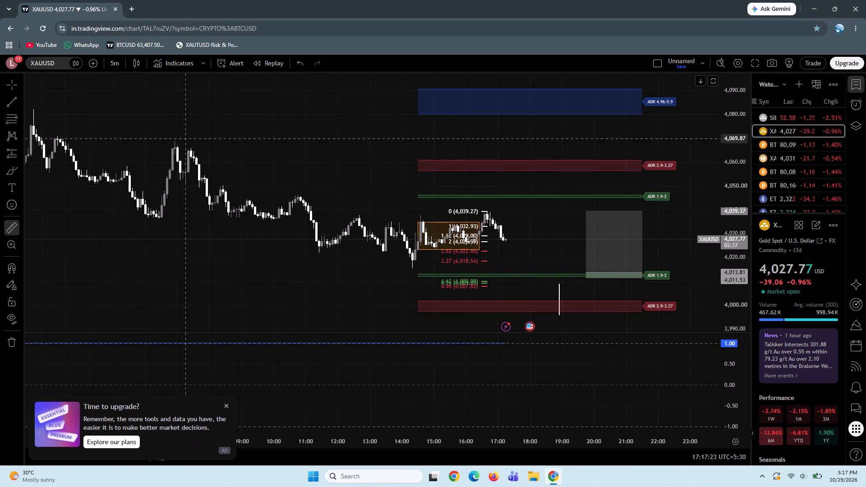
left_click(175, 138)
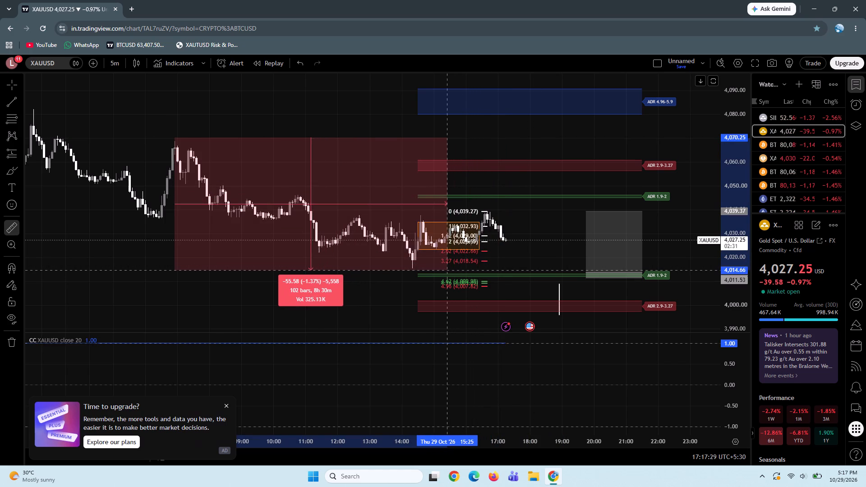
left_click(416, 260)
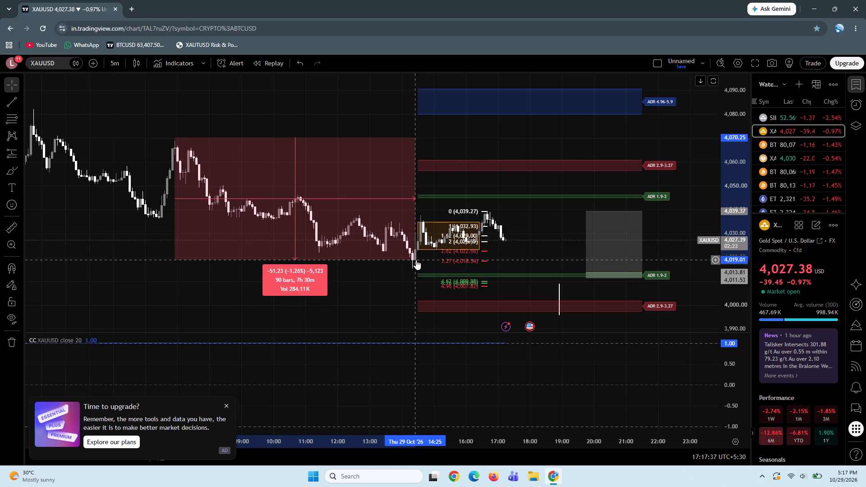
left_click(381, 276)
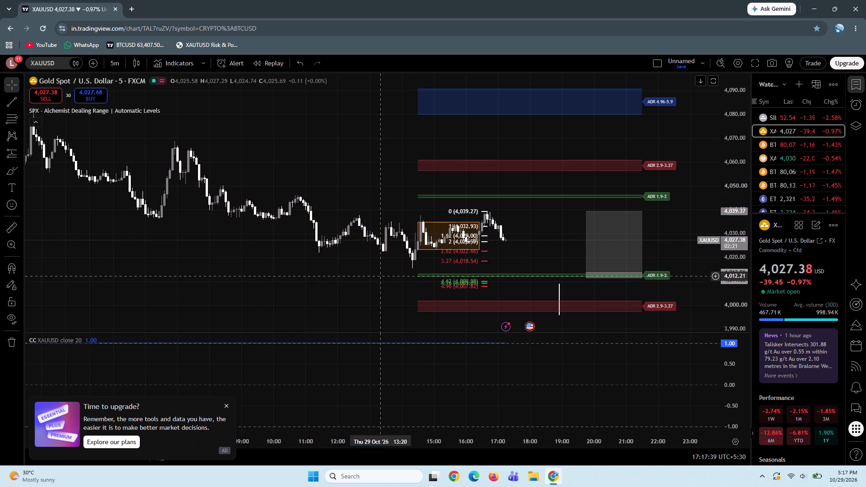
Measure from the second swing high at about 4,066.47 to 14:55 at 4,016.37, below the orange range box.
left_click(8, 228)
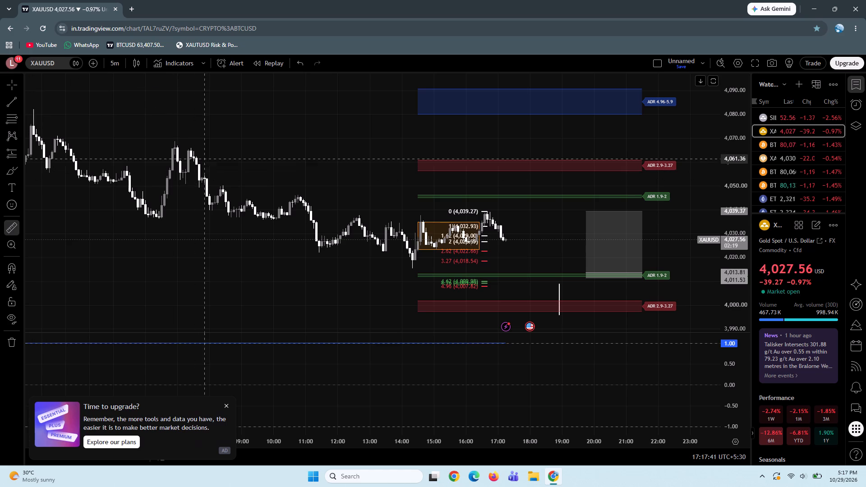
left_click(192, 147)
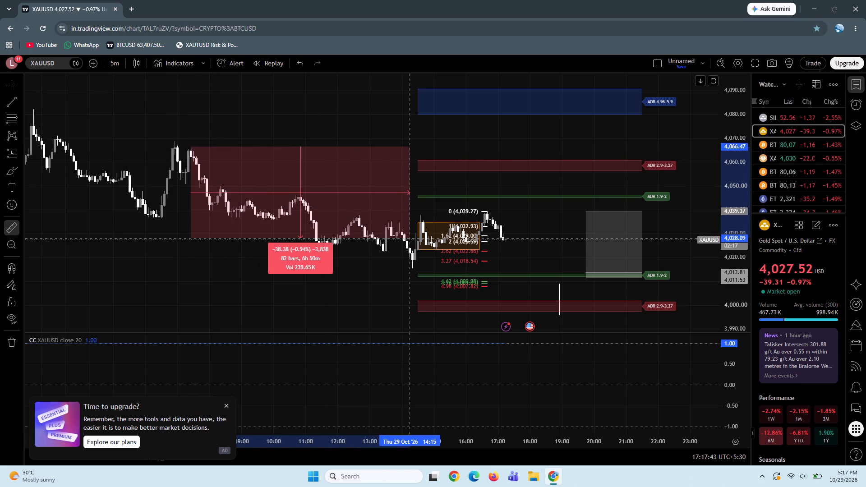
left_click(431, 266)
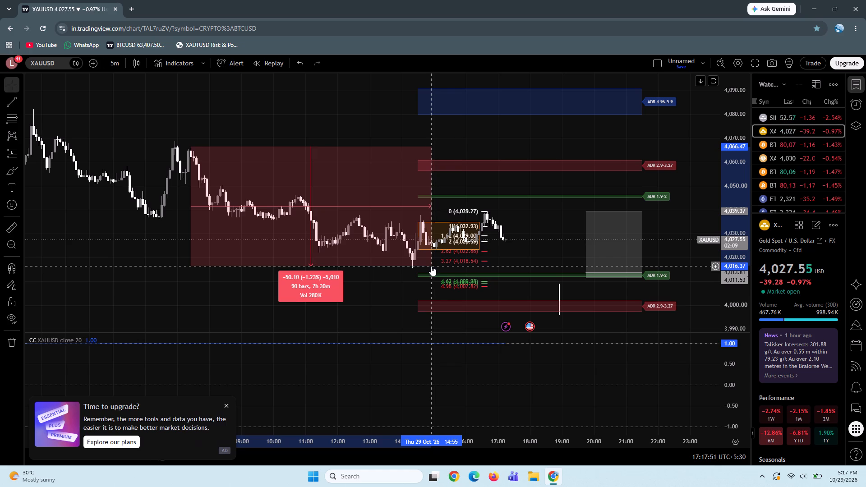
left_click(366, 291)
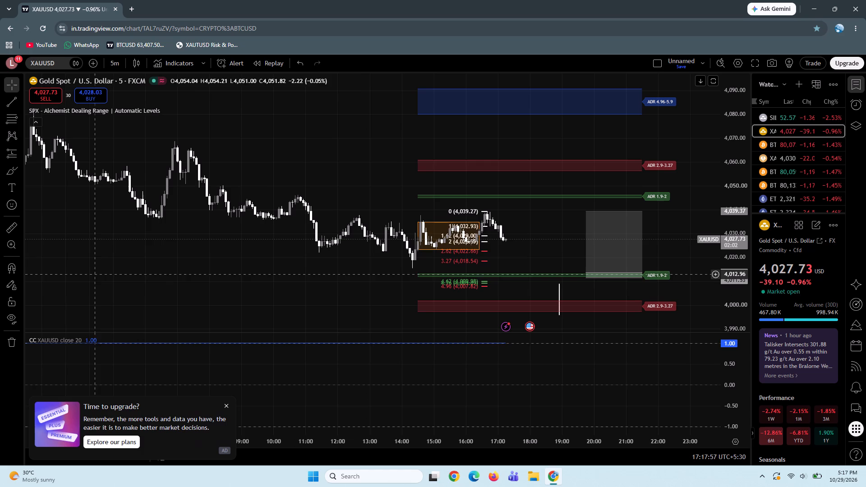
Measure from the 14:20 swing low at 4,014.48 to 17:10 at 4,021.09, beneath the latest candles.
left_click(10, 228)
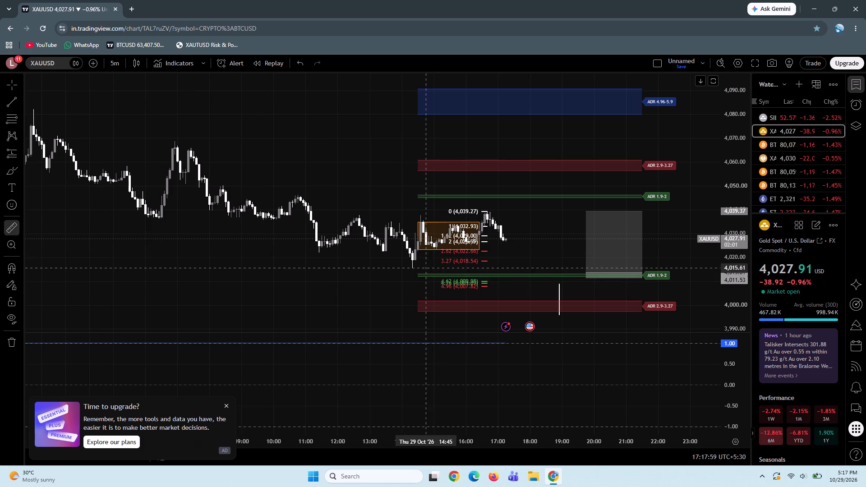
left_click(411, 271)
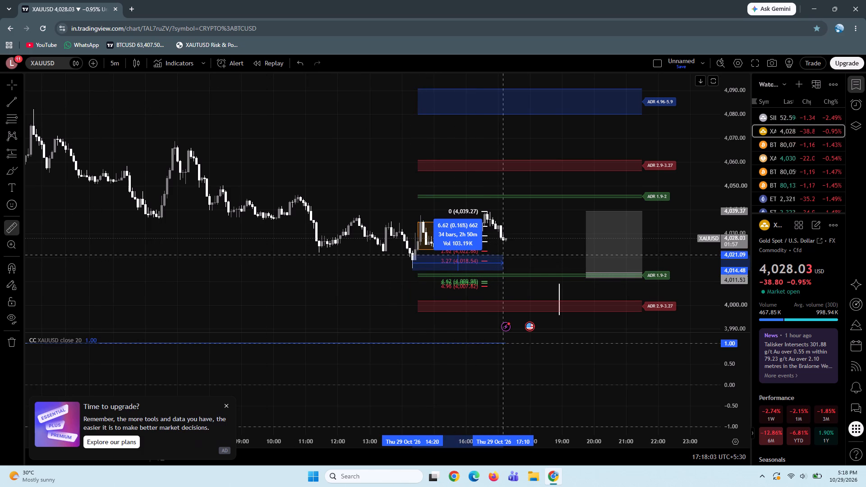
left_click(504, 255)
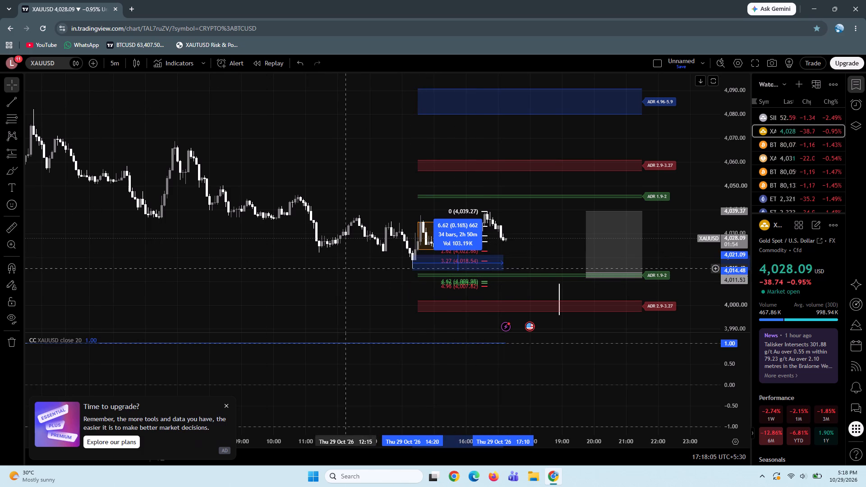
left_click(322, 268)
Measure from the swing high at about 4,050.59 to 15:55 at 4,017.69, beneath the orange range box.
left_click_drag(322, 268, 266, 279)
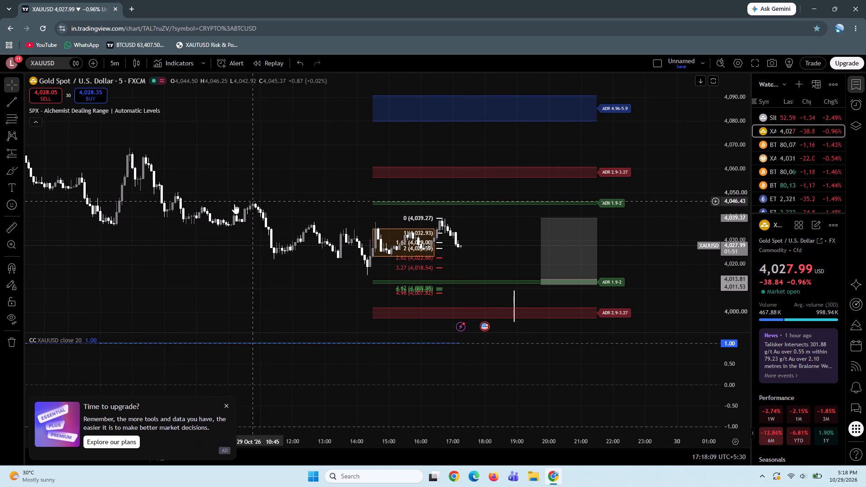
left_click(11, 225)
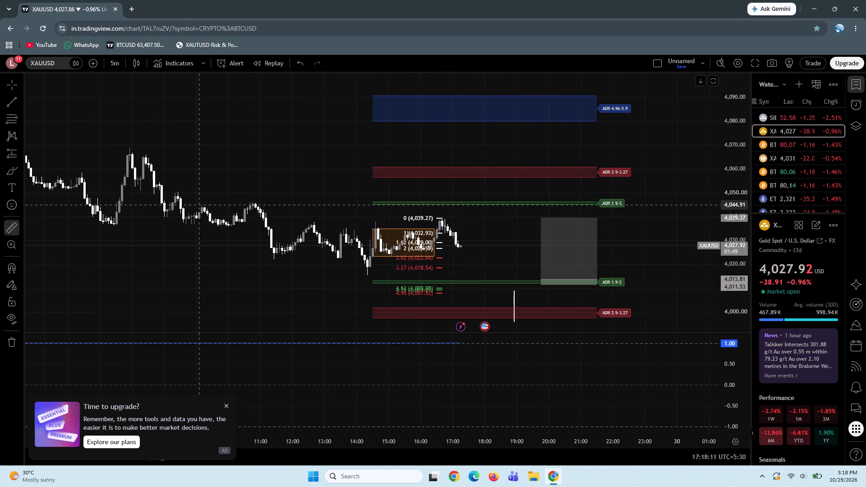
left_click(179, 191)
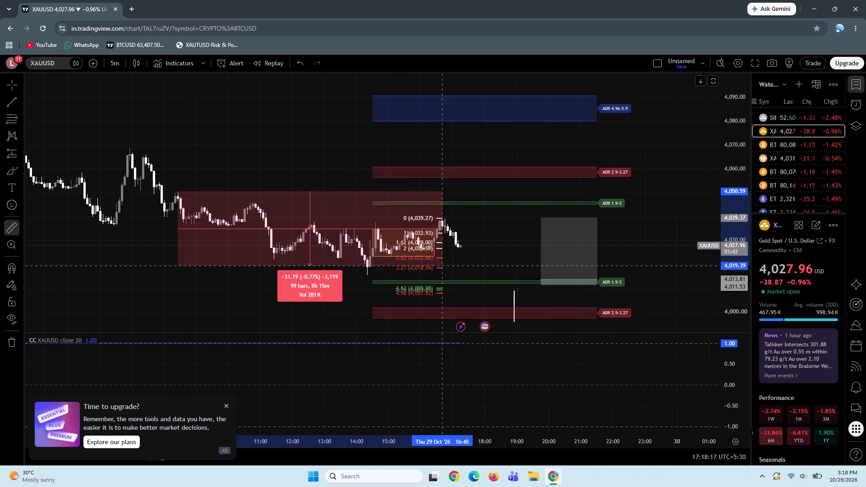
left_click(419, 270)
left_click(346, 285)
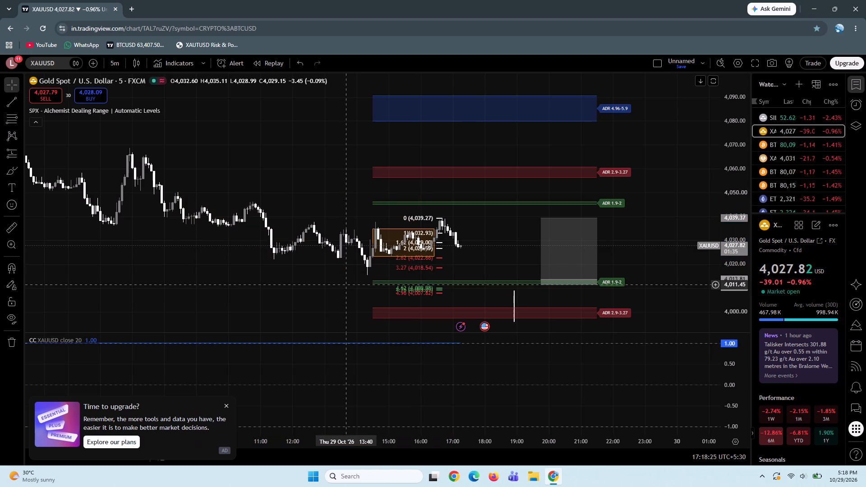
Switch the gold chart to the 4-hour interval.
left_click(119, 63)
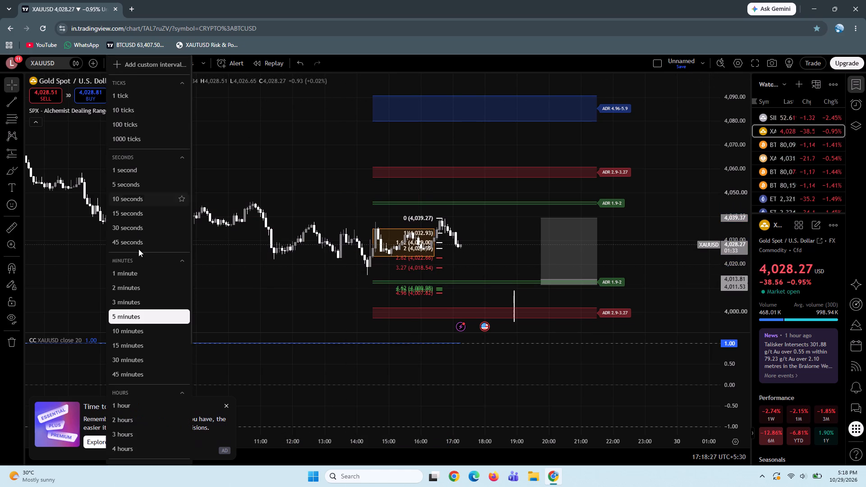
scroll(156, 378, "down", 4)
left_click(138, 293)
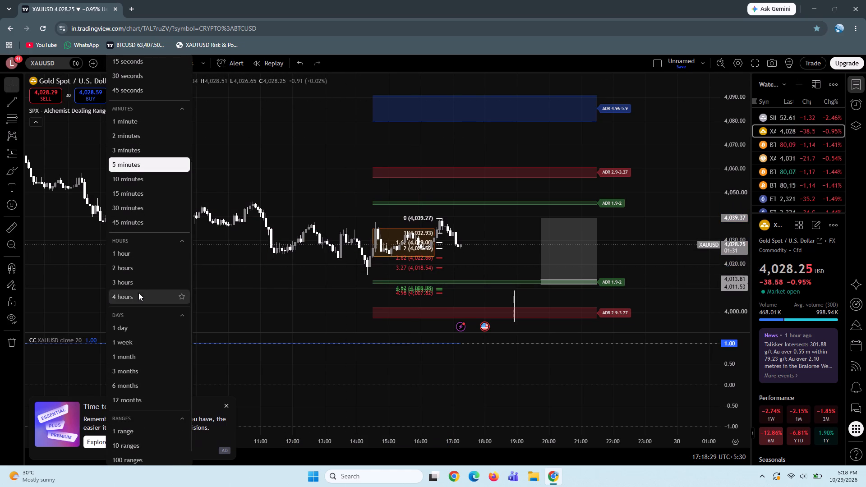
Measure beneath the candles from below the mid-October swing high, at 3,956.78, to 29 Oct 19:30 at 3,976.08.
left_click_drag(227, 202, 521, 209)
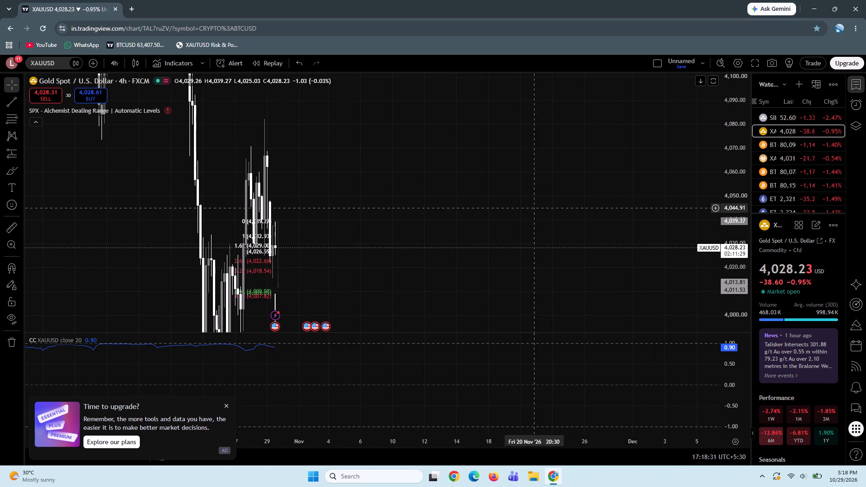
left_click_drag(742, 125, 746, 295)
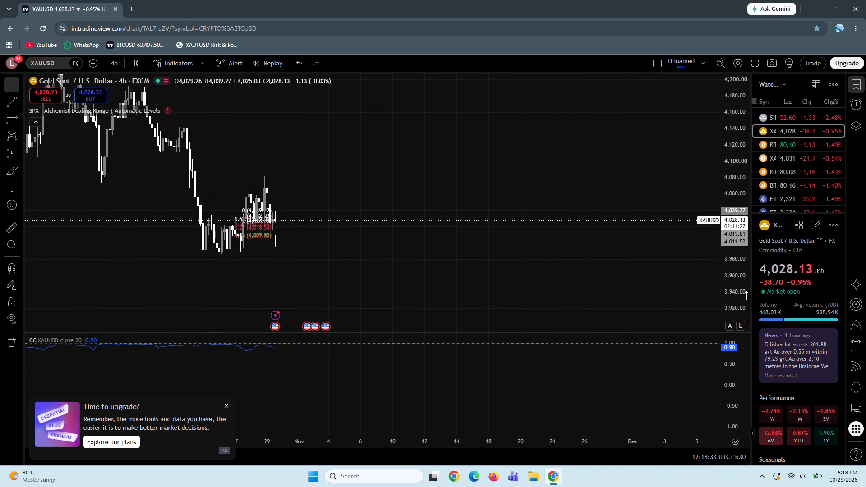
left_click_drag(408, 159, 520, 195)
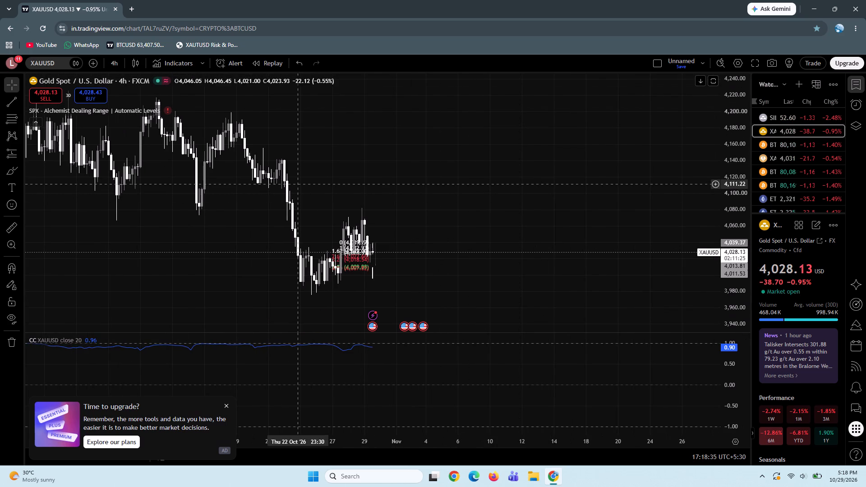
left_click_drag(338, 146, 337, 177)
left_click_drag(336, 190, 335, 140)
left_click_drag(335, 132, 333, 148)
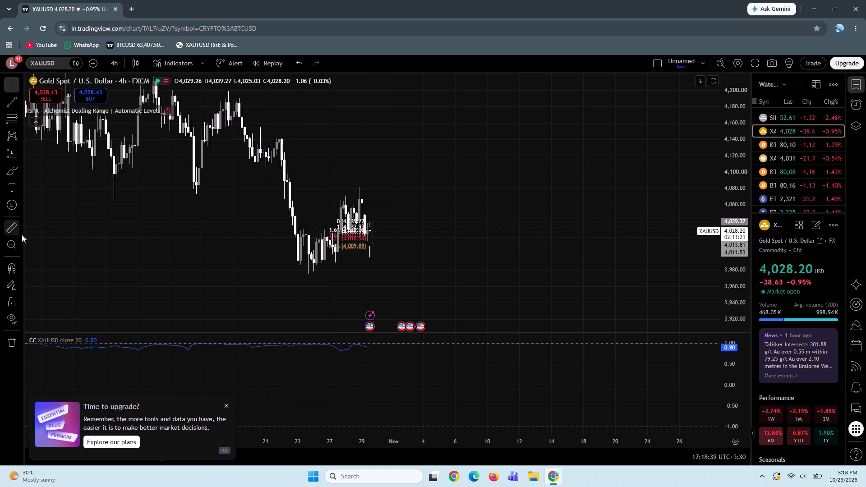
left_click_drag(12, 224, 228, 98)
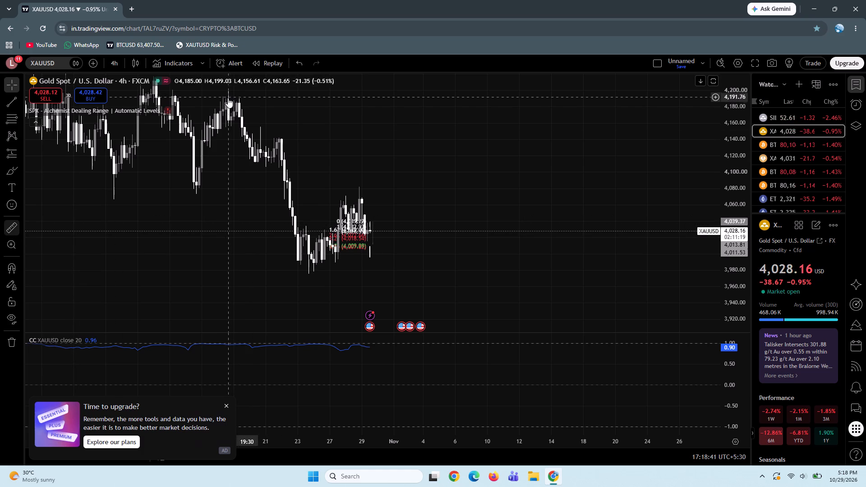
left_click_drag(228, 98, 240, 260)
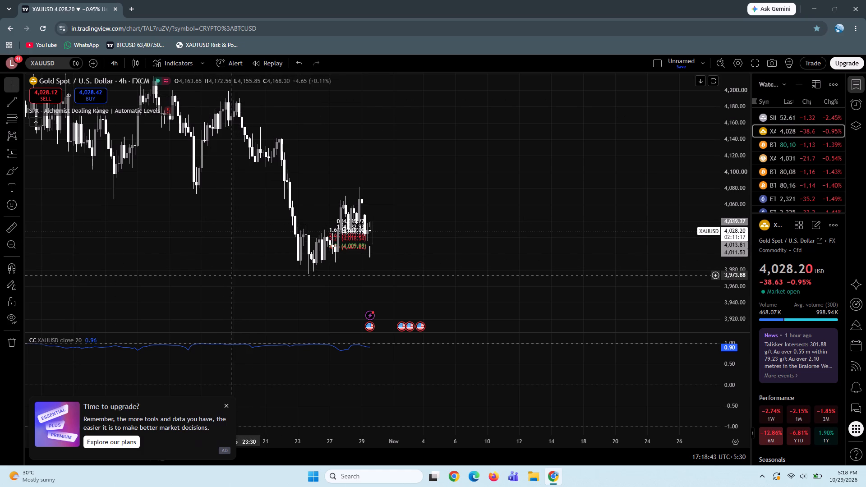
left_click(227, 276)
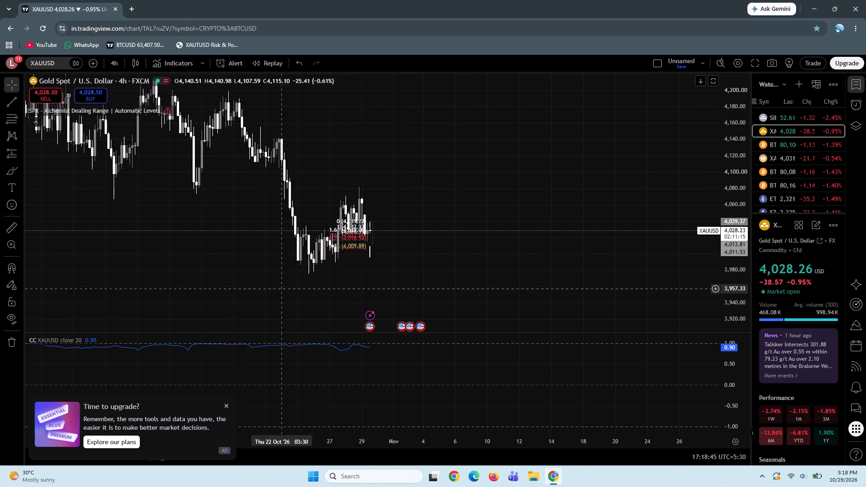
left_click(5, 227)
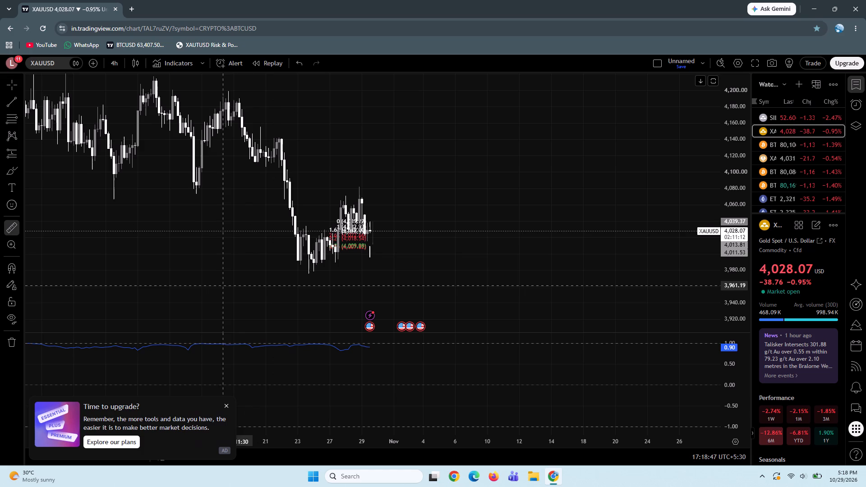
left_click(229, 289)
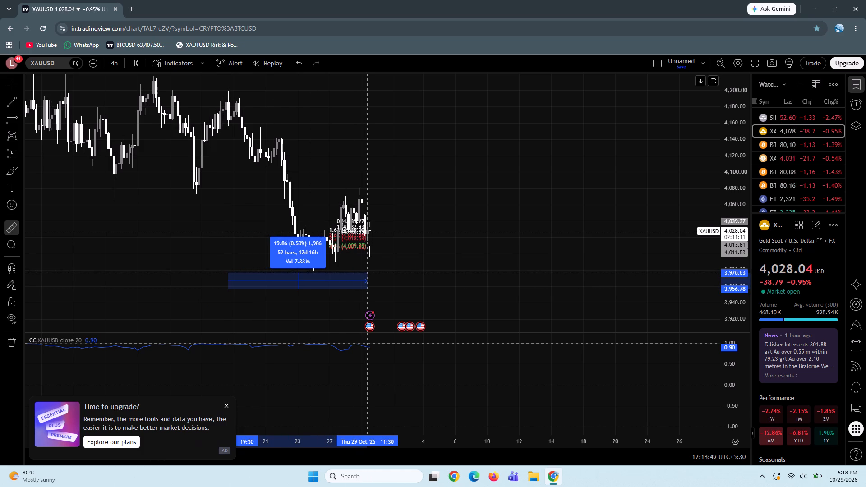
double_click(373, 273)
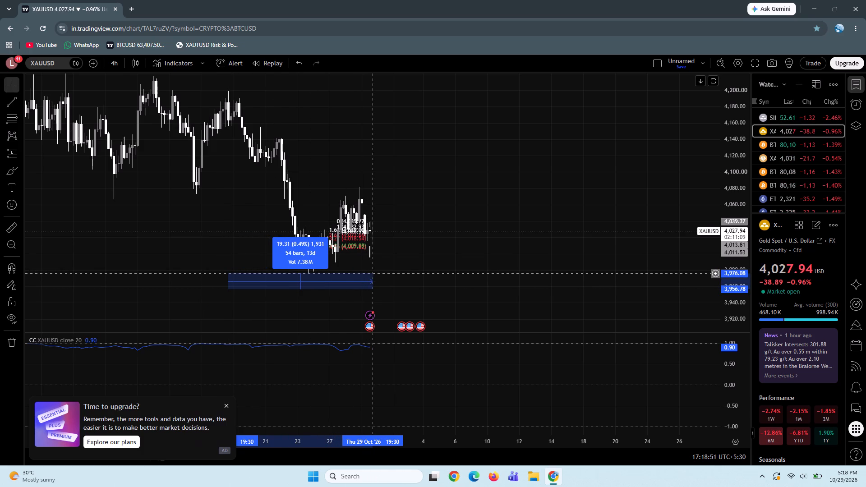
Measure from below the early-October swing high, at 3,952.94, to 3 Nov 16:30 at about 3,971.87.
left_click_drag(142, 260, 185, 325)
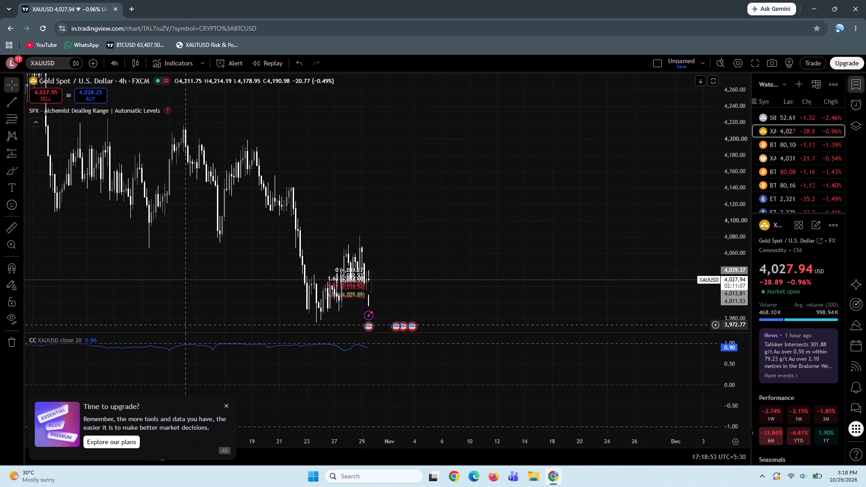
left_click_drag(748, 110, 751, 178)
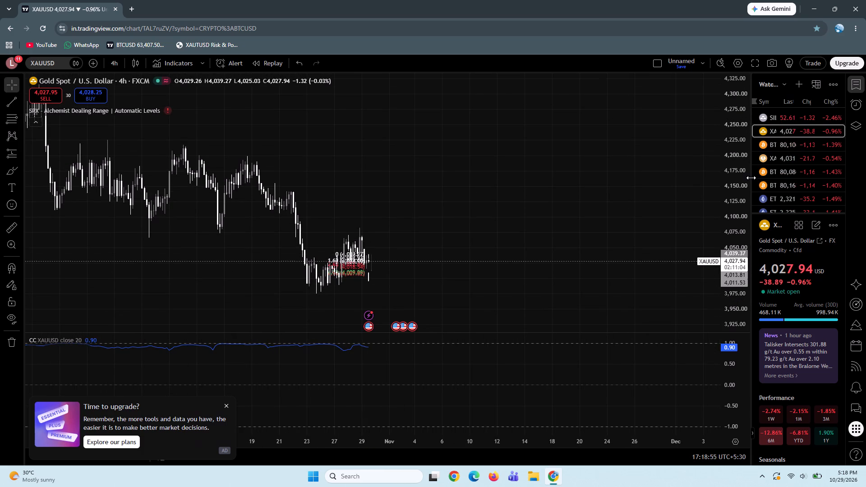
left_click_drag(737, 127, 735, 165)
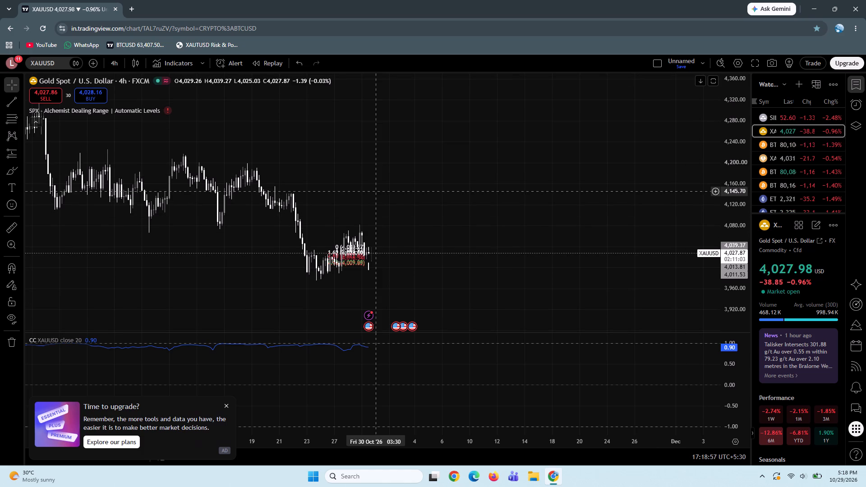
left_click(14, 222)
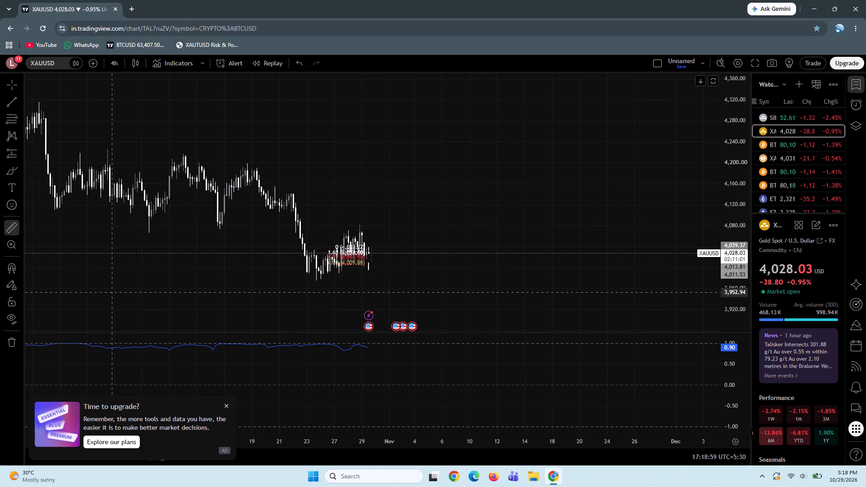
left_click(107, 292)
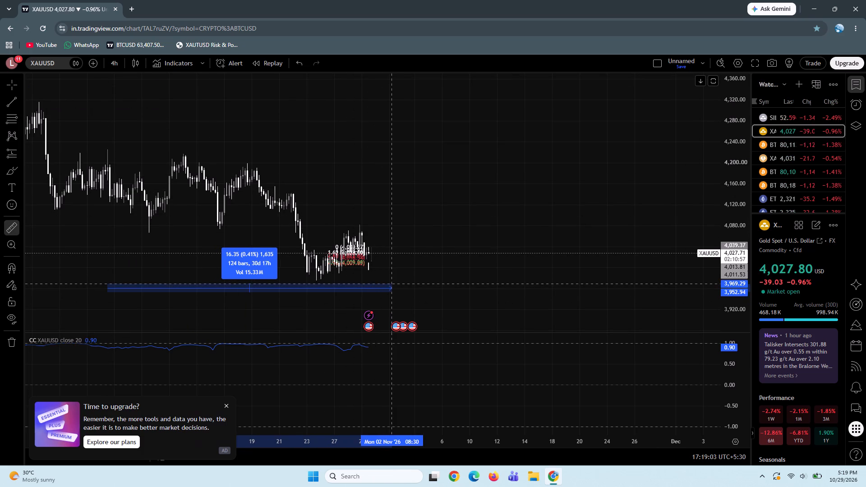
left_click(410, 282)
left_click(410, 282)
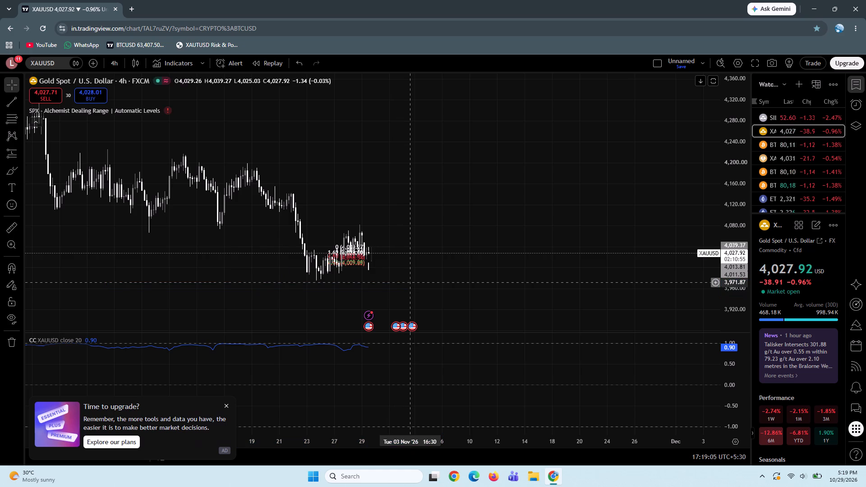
Measure from below the high preceding the steep late-September drop, at 3,983.06, to 29 Oct 15:30 at 3,945.20.
left_click_drag(77, 251, 196, 281)
left_click_drag(174, 251, 175, 228)
left_click(9, 225)
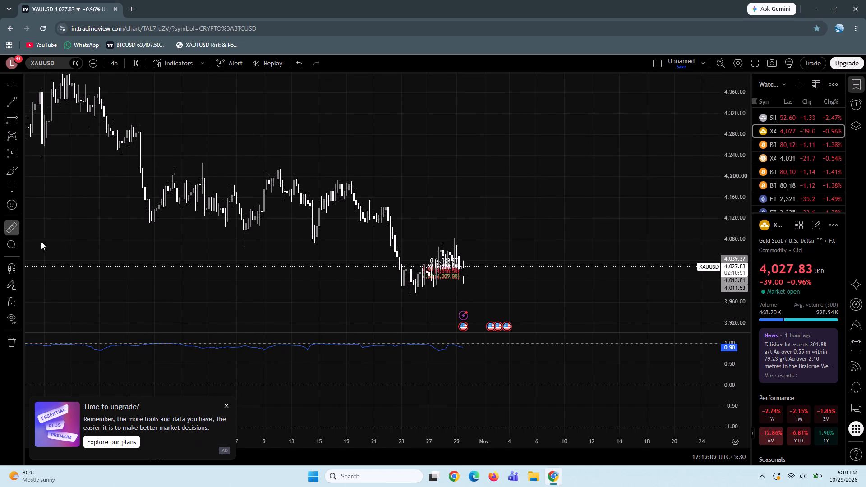
left_click(133, 290)
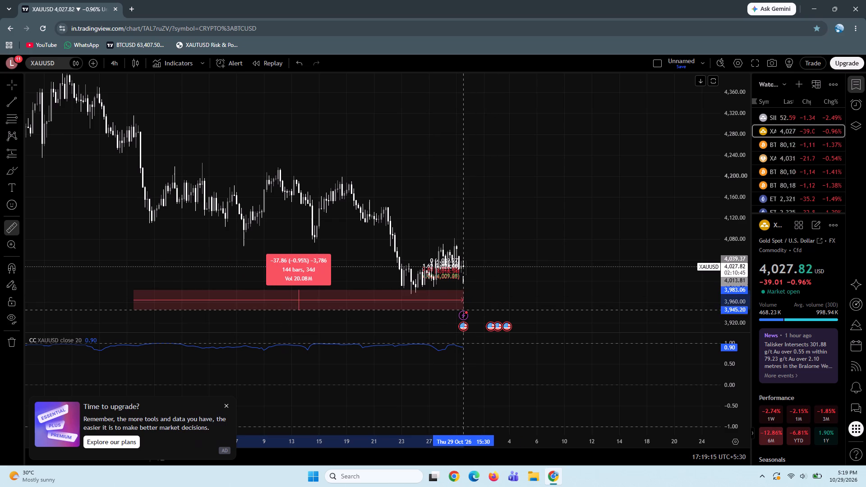
left_click(463, 310)
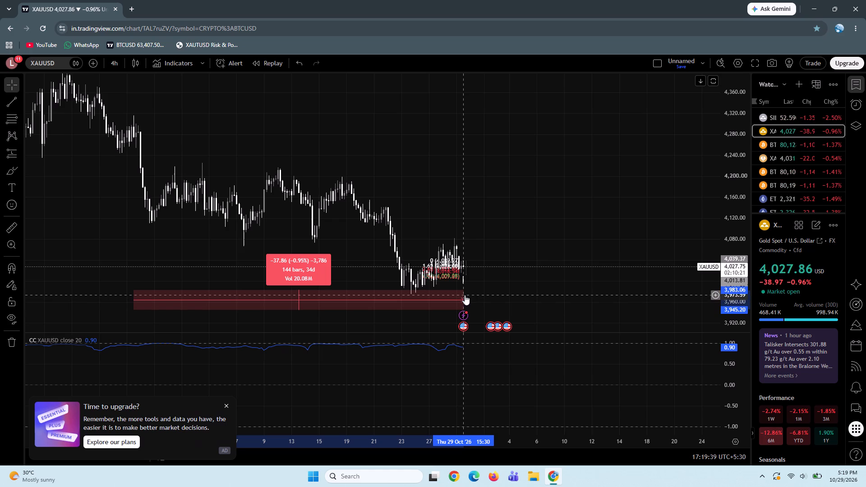
left_click(465, 295)
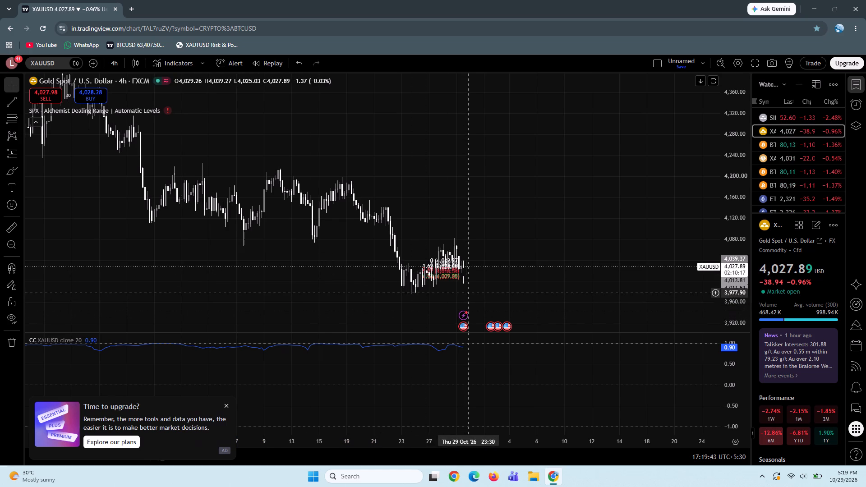
Dismiss the plan-upgrade promotion covering the chart's date range controls.
left_click_drag(473, 294, 330, 250)
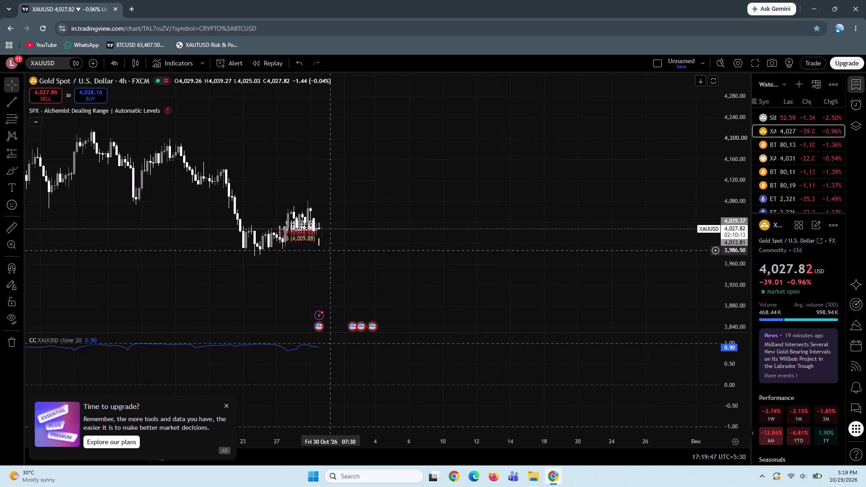
left_click(226, 403)
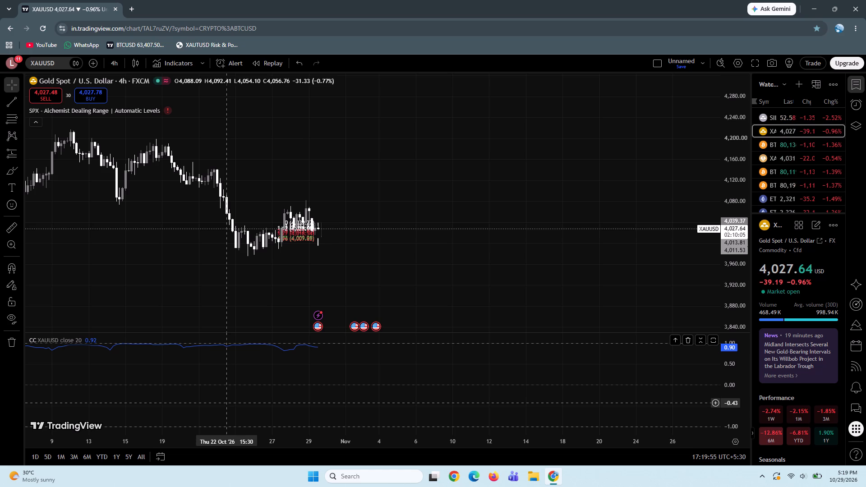
Switch the gold chart to the 1-minute interval and reset the view to the latest candles.
left_click(112, 66)
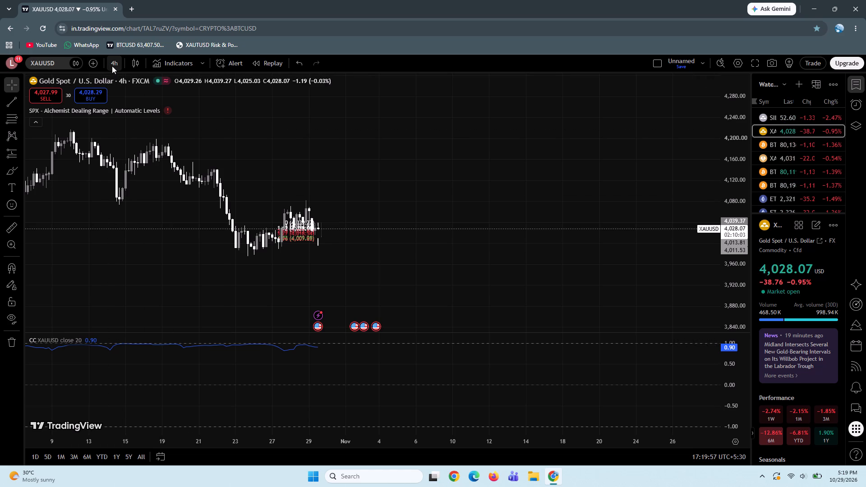
left_click(128, 276)
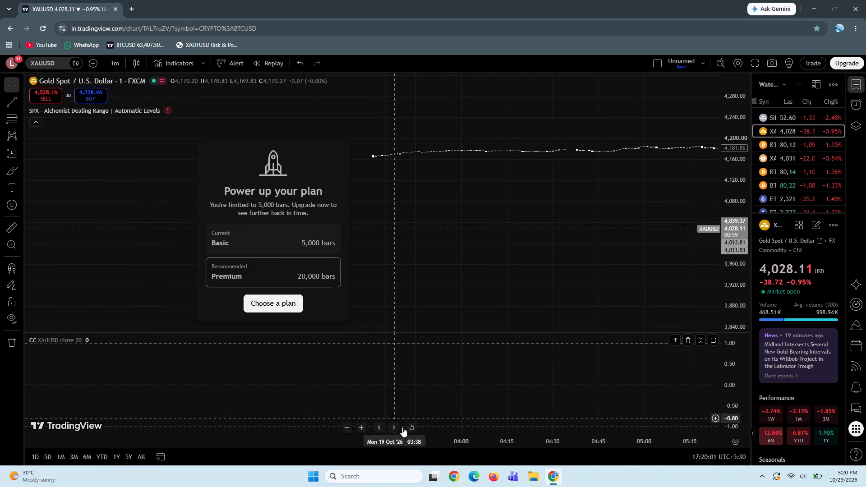
left_click(410, 428)
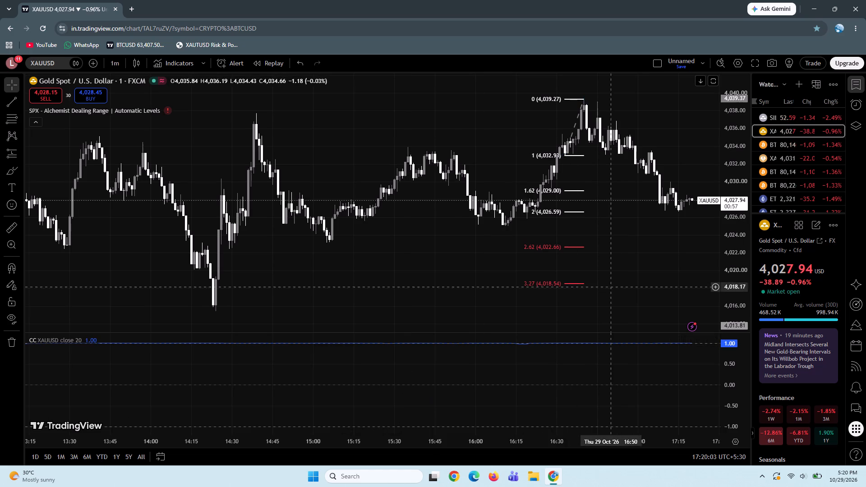
Measure from beneath the swing low at 14:24, at 4,013.14, to the latest candles at 17:18, at 4,023.79.
left_click_drag(622, 280, 577, 279)
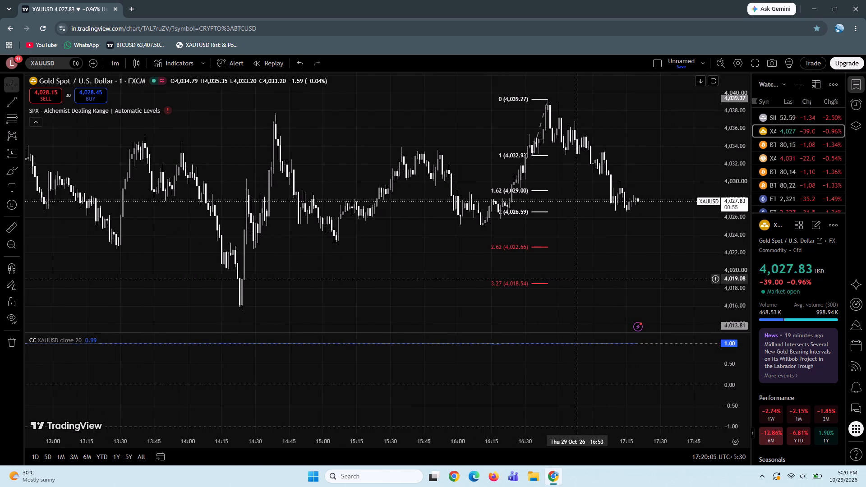
left_click_drag(732, 123, 716, 239)
left_click_drag(653, 260, 474, 266)
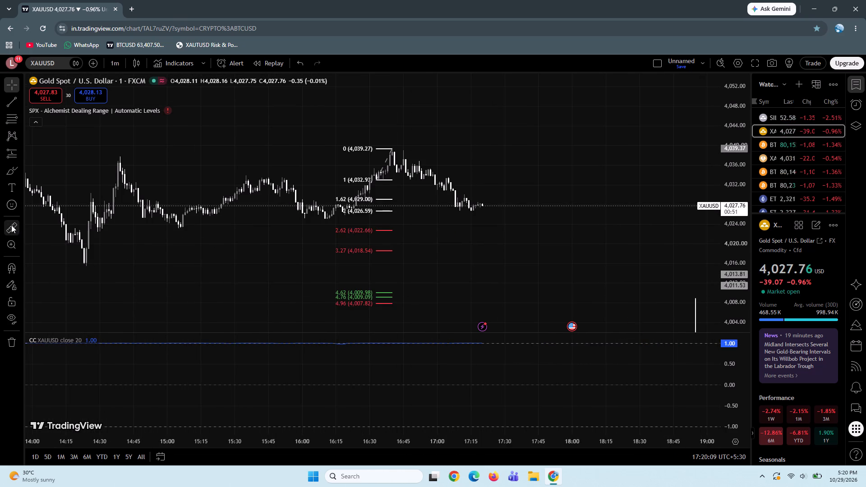
left_click(11, 225)
left_click(86, 277)
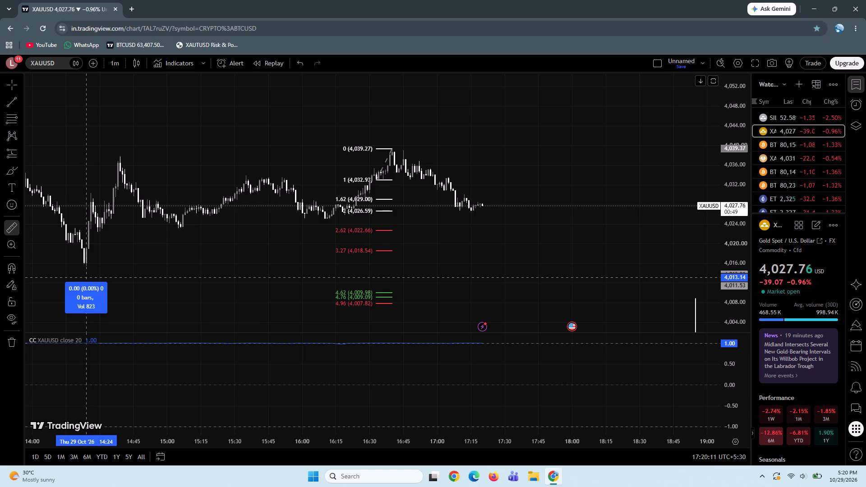
left_click(479, 225)
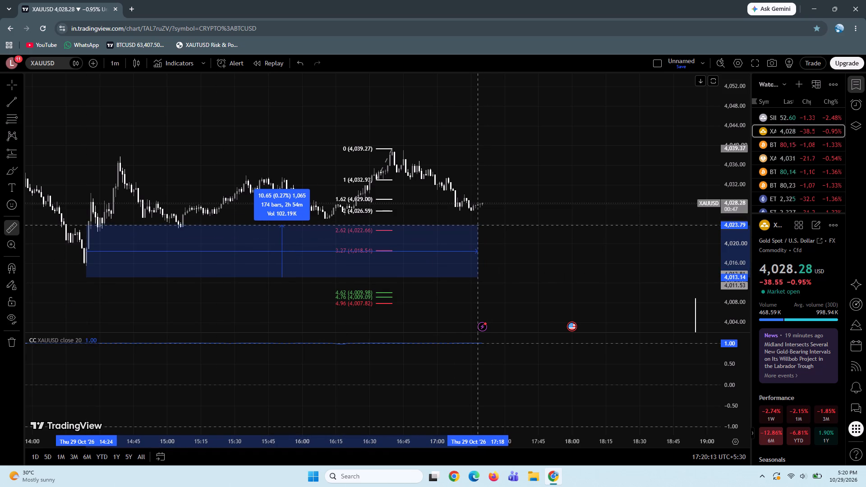
Measure from beneath the 14:39 swing high, at 4,018.46, to 17:03 at 4,024.25, and clear the measurement.
left_click(479, 225)
left_click(9, 228)
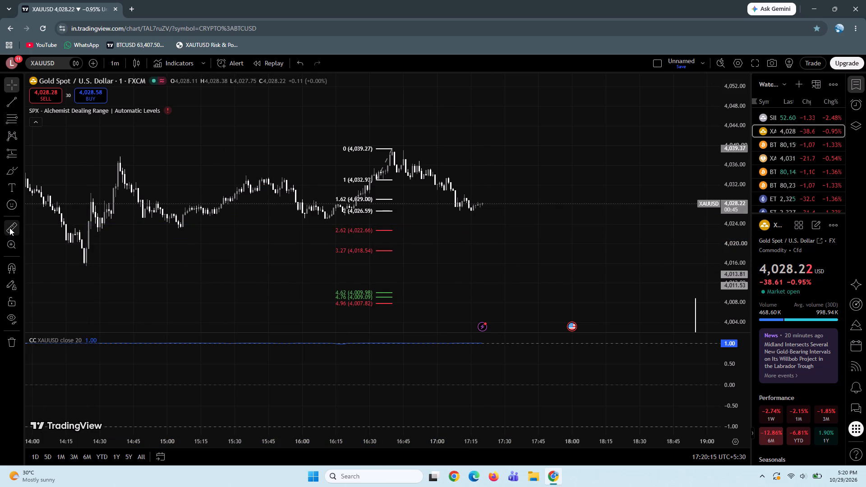
left_click(120, 251)
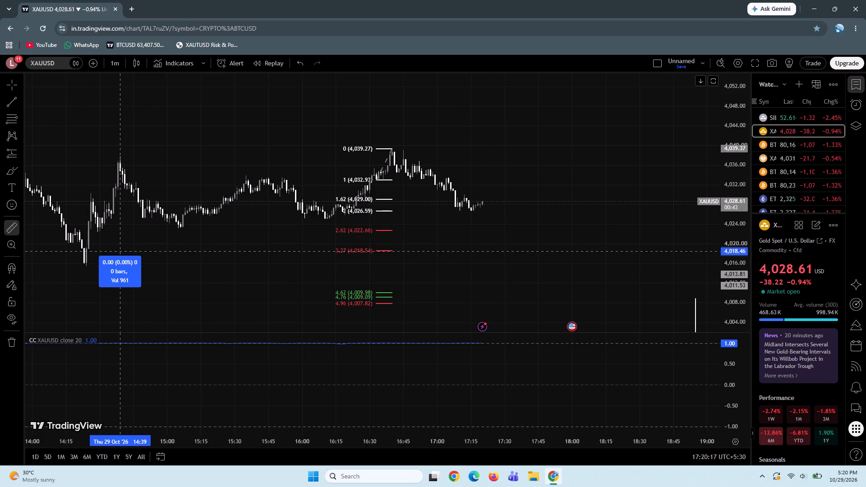
left_click(444, 223)
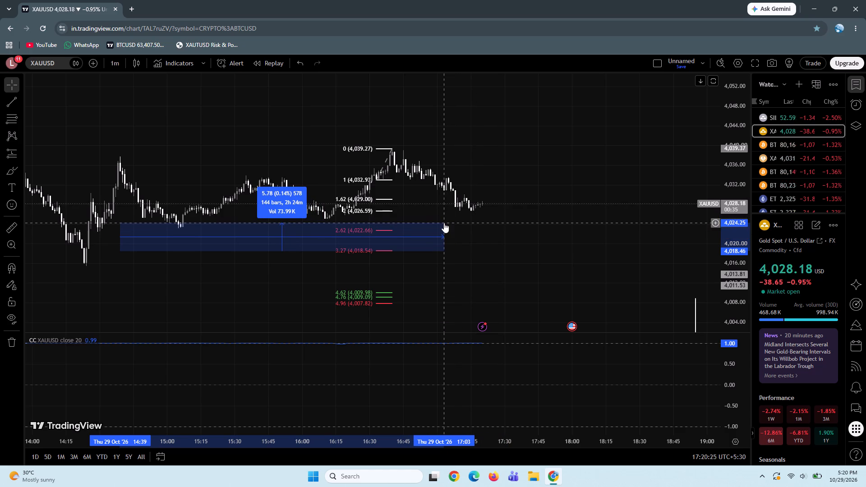
left_click(468, 244)
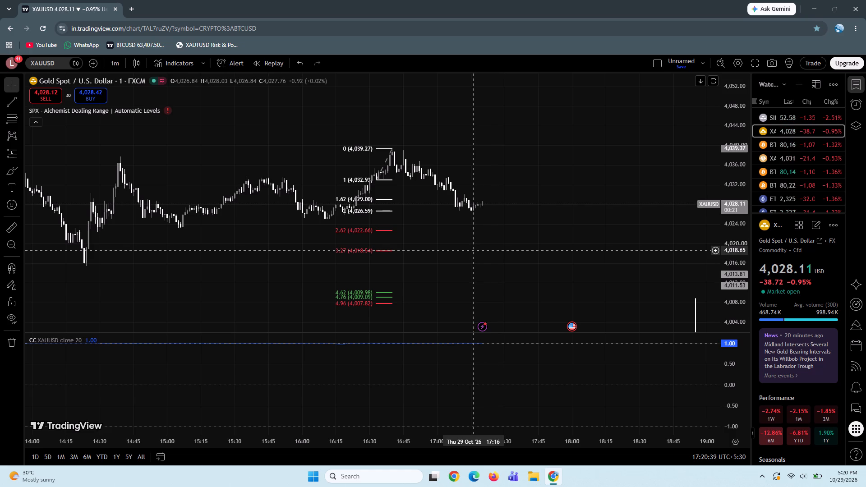
Examine the latest 1-minute candles closely against the 1.62 and 2 Fibonacci extension levels.
left_click_drag(540, 240, 508, 246)
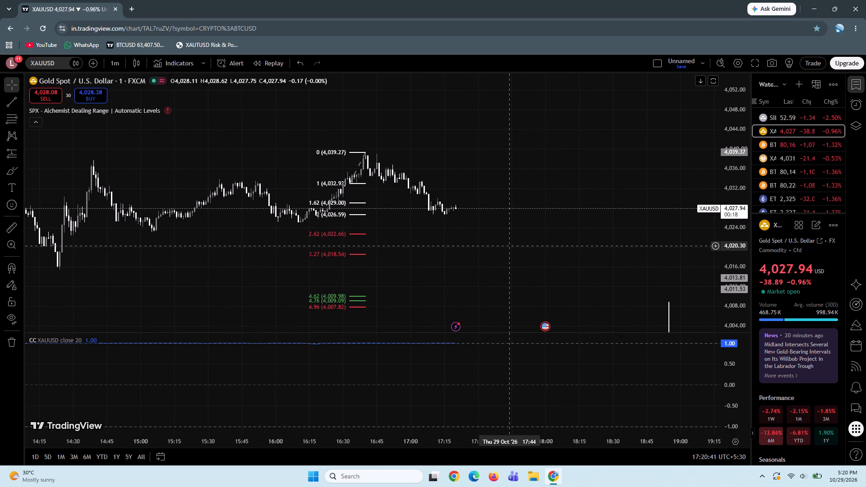
left_click_drag(508, 246, 439, 254)
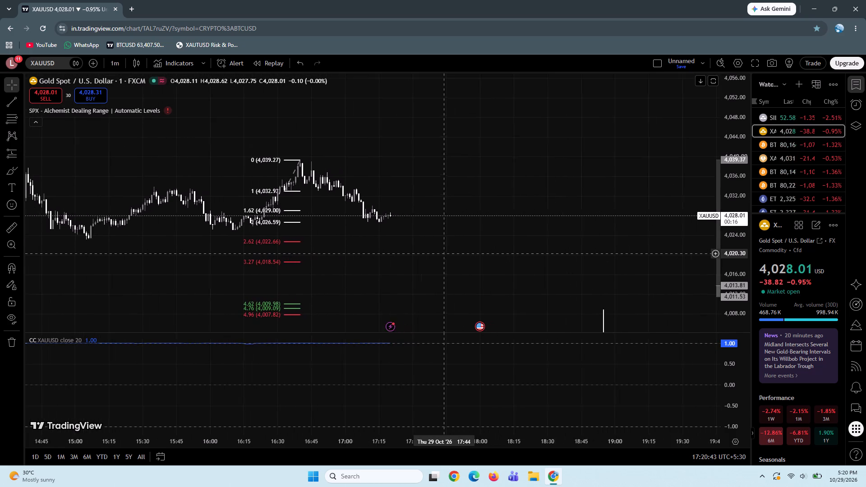
left_click_drag(439, 254, 422, 255)
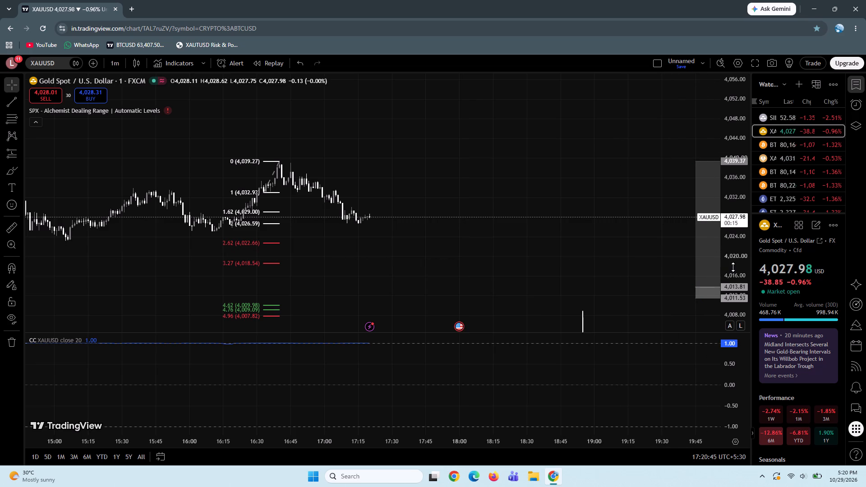
left_click_drag(733, 267, 723, 78)
left_click_drag(425, 170, 425, 225)
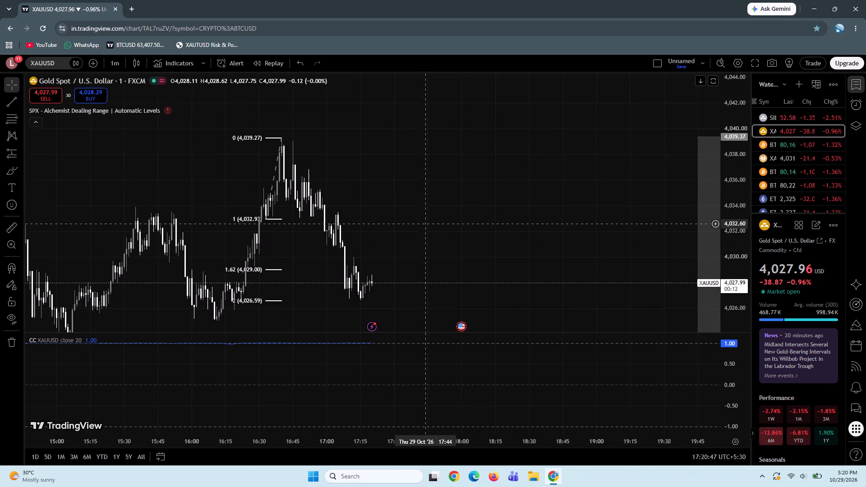
left_click_drag(425, 225, 426, 226)
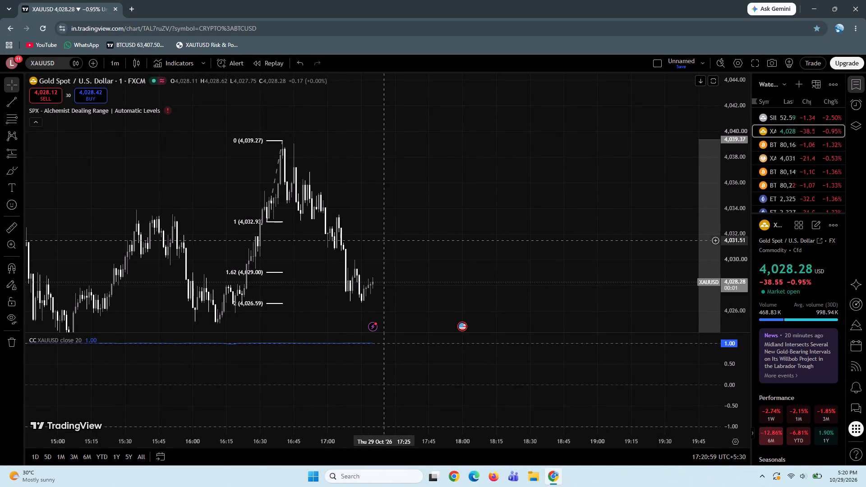
left_click_drag(384, 240, 350, 145)
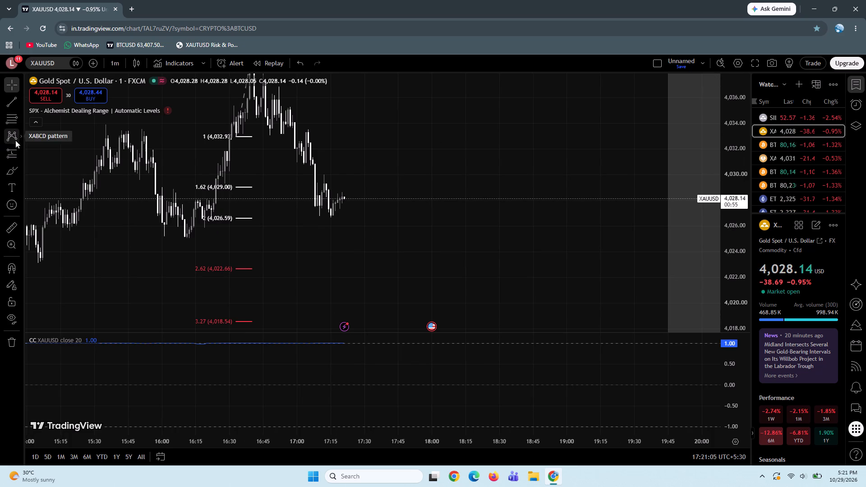
left_click_drag(381, 174, 376, 223)
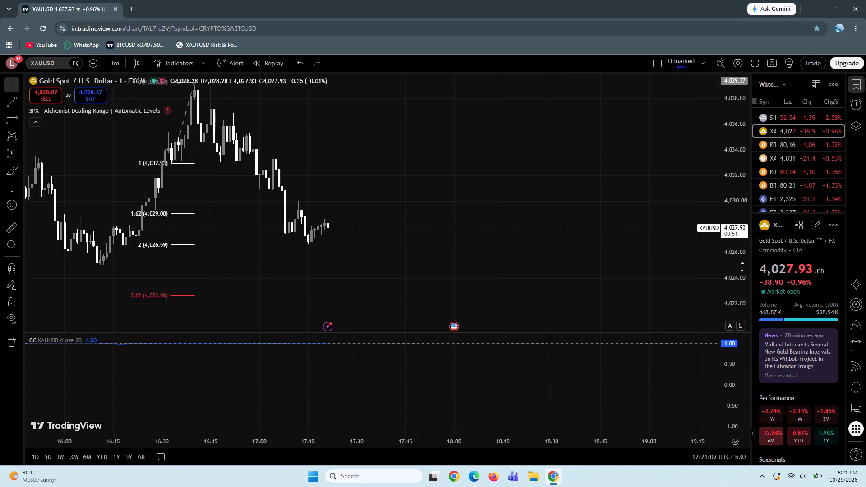
left_click_drag(740, 281, 744, 169)
left_click_drag(461, 228, 543, 193)
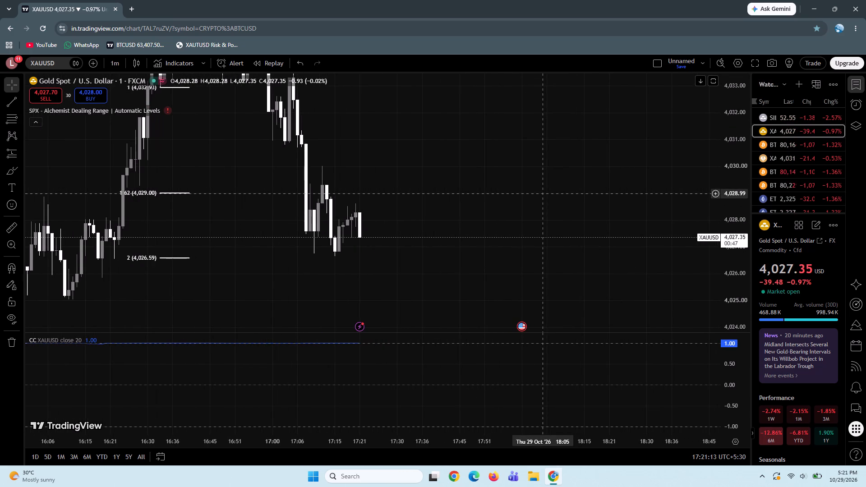
left_click_drag(469, 198, 468, 185)
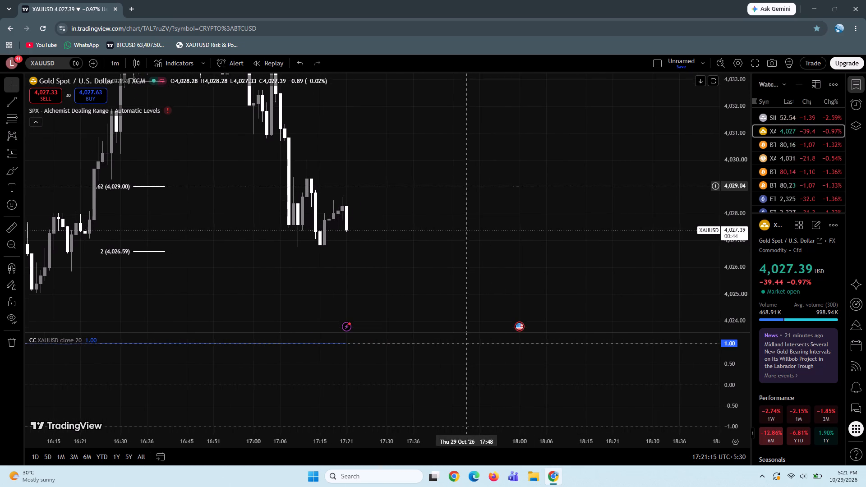
left_click_drag(468, 185, 467, 179)
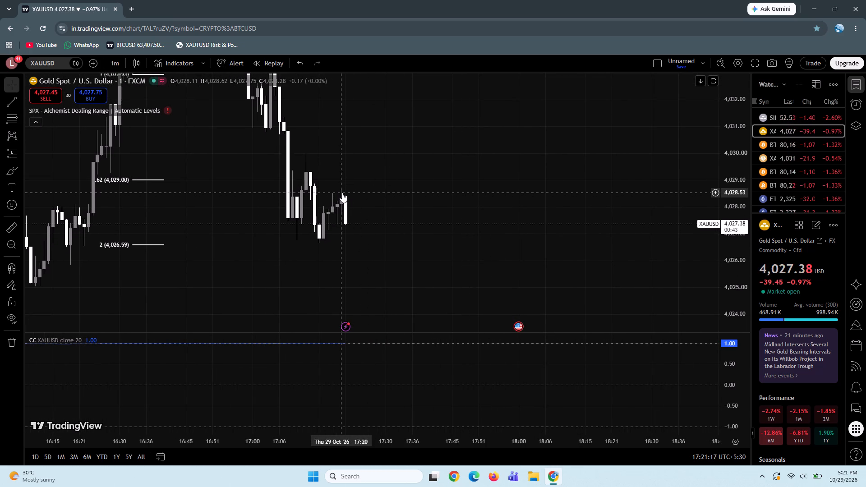
left_click_drag(332, 155, 331, 161)
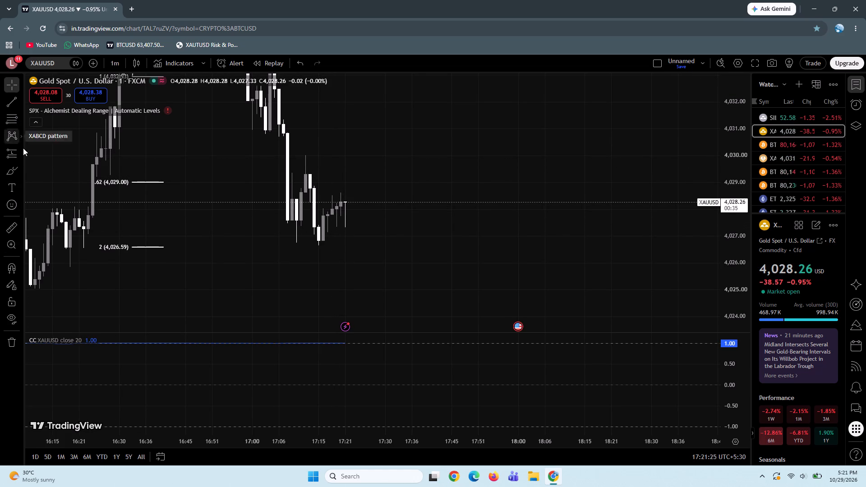
Draw a small rectangle at the latest candle, from 17:21 at about 4,028.25 to 17:23 at about 4,027.27.
left_click(20, 169)
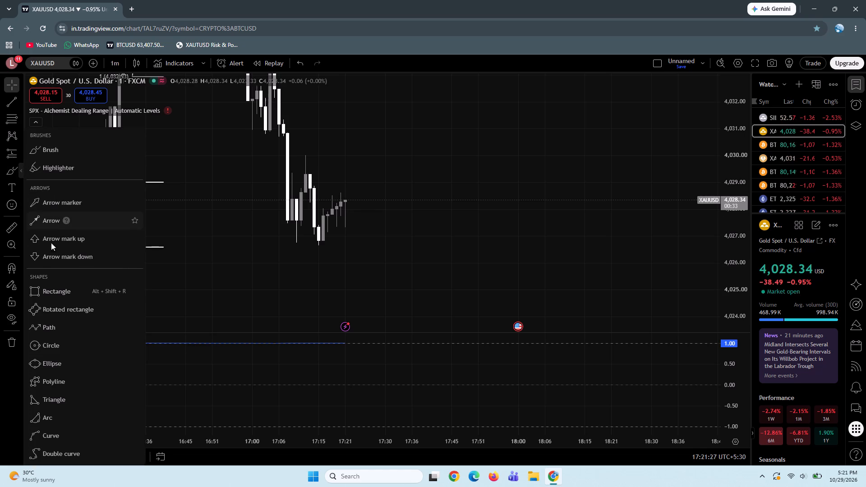
left_click(45, 289)
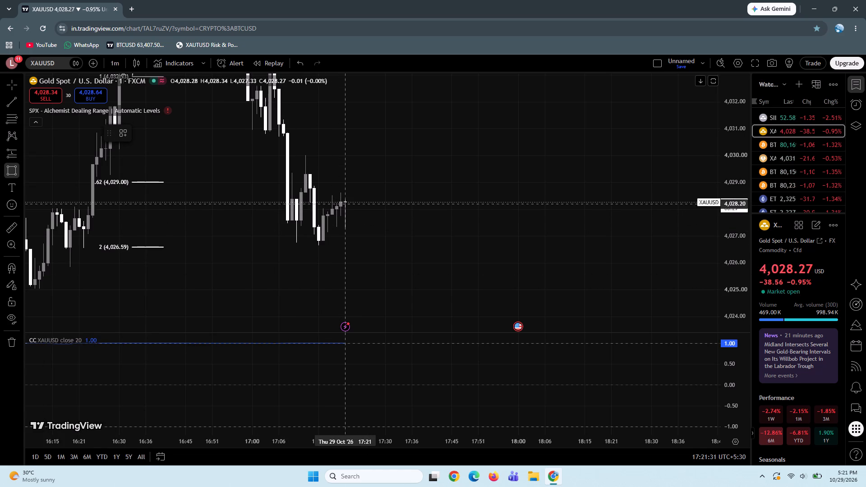
left_click(345, 202)
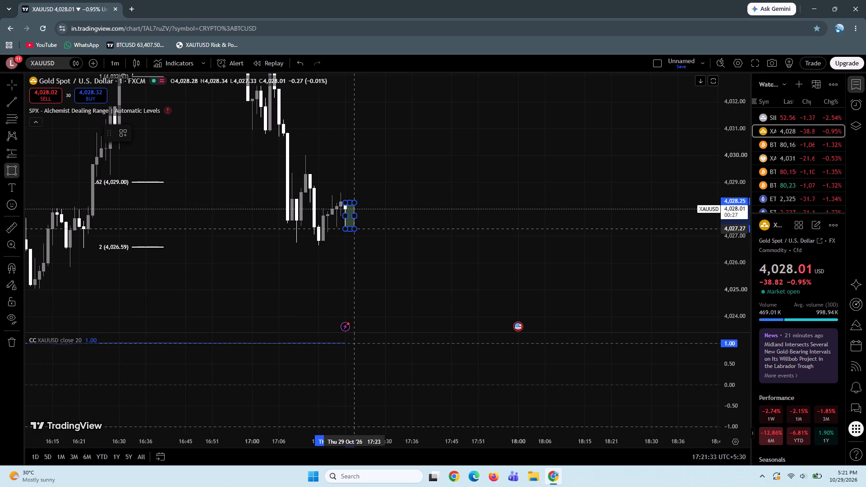
left_click(353, 229)
left_click(372, 216)
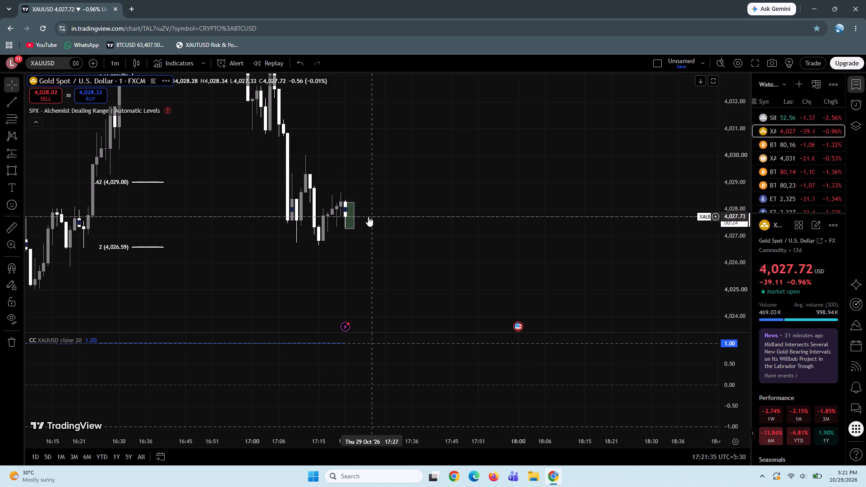
Reshape and shift the rectangle to span 17:17 to 17:21, between about 4,027.71 and 4,027.09.
left_click_drag(345, 217, 339, 224)
left_click_drag(347, 201, 345, 213)
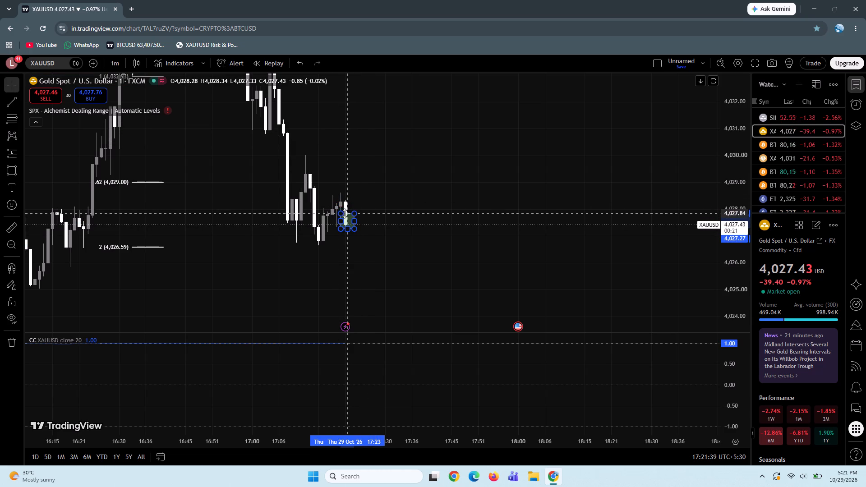
left_click_drag(345, 213, 335, 212)
left_click_drag(341, 219, 332, 222)
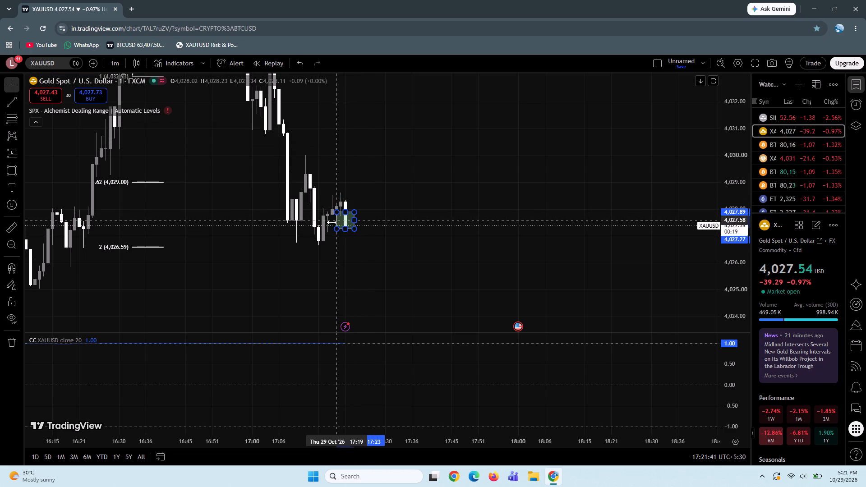
left_click_drag(332, 222, 331, 222)
left_click_drag(342, 219, 334, 224)
left_click(361, 249)
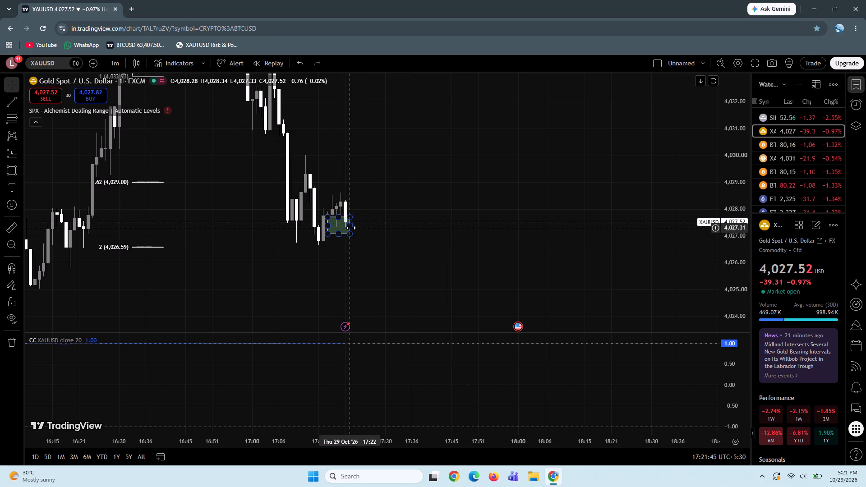
left_click_drag(351, 228, 344, 228)
Move the rectangle down to the 17:15 swing low near the 2 extension level, between about 4,027.1 and 4,026.5.
left_click(334, 222)
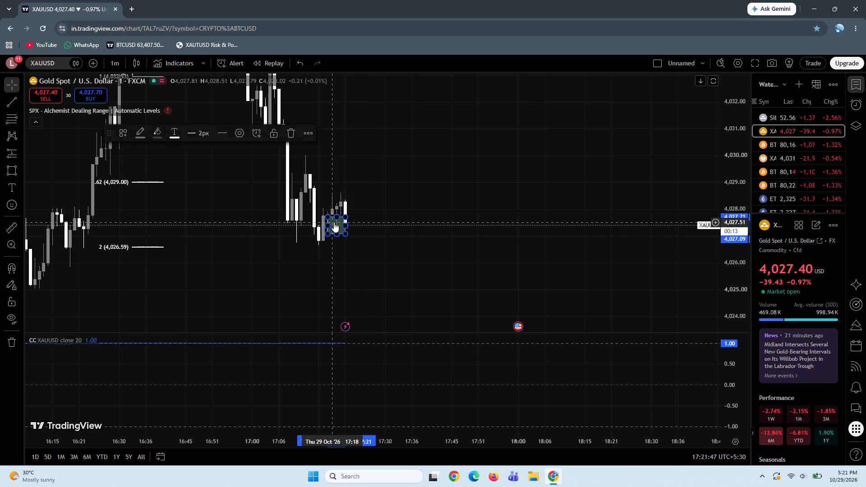
left_click_drag(334, 222, 324, 242)
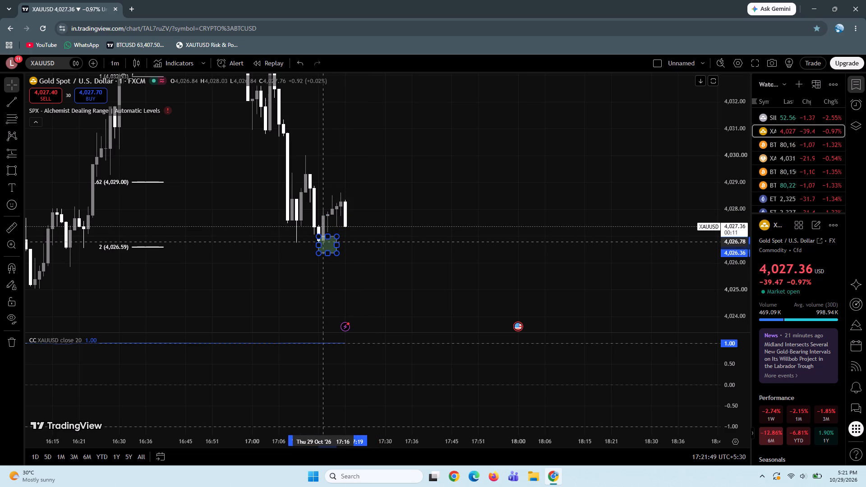
left_click_drag(324, 242, 324, 238)
left_click(356, 250)
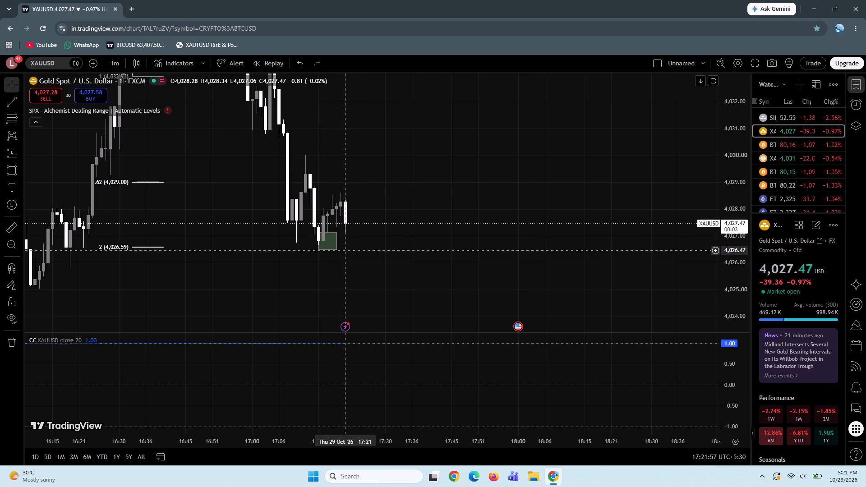
Draw a second small rectangle above the swing low, from about 17:16 to 17:18, between about 4,028.05 and 4,028.53.
left_click_drag(405, 210, 355, 261)
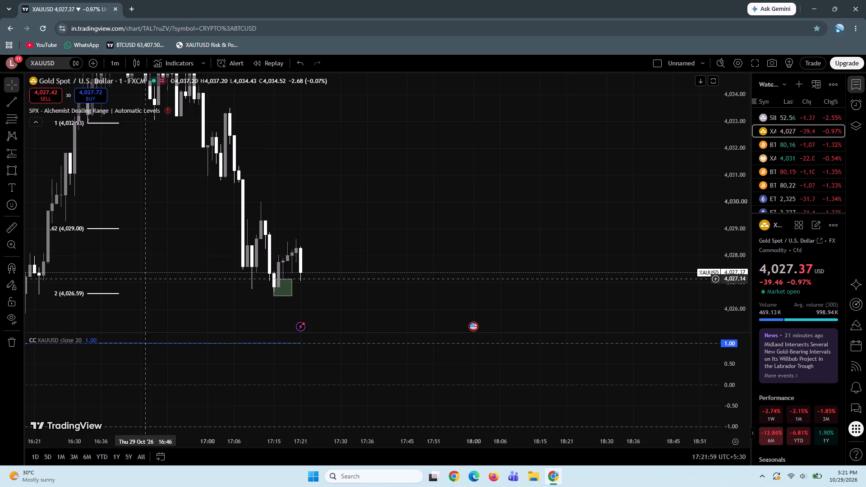
left_click(8, 169)
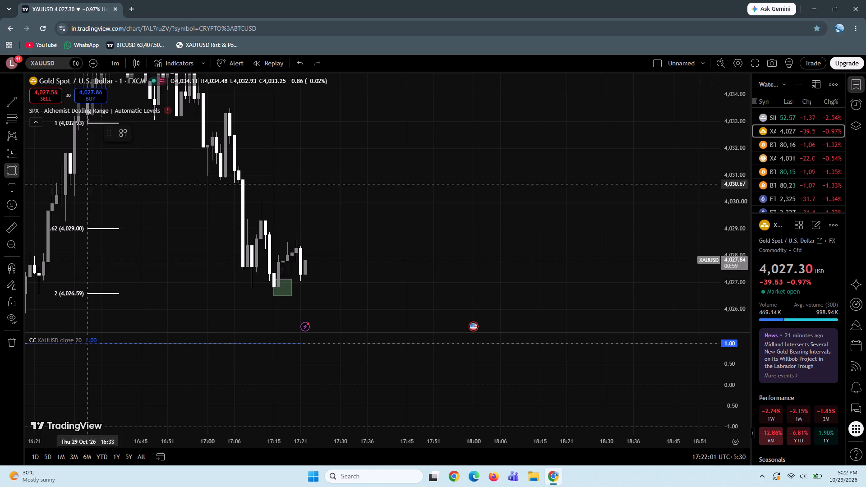
left_click_drag(286, 254, 282, 248)
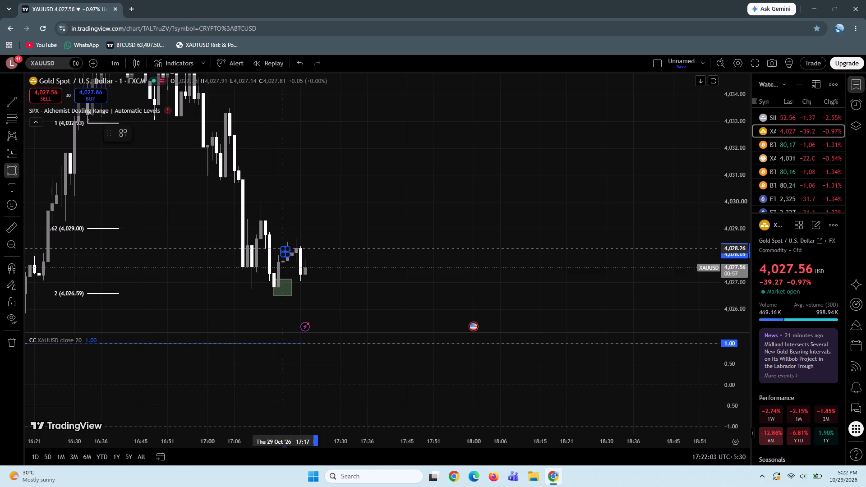
left_click_drag(282, 248, 280, 241)
left_click_drag(280, 241, 332, 243)
left_click(332, 243)
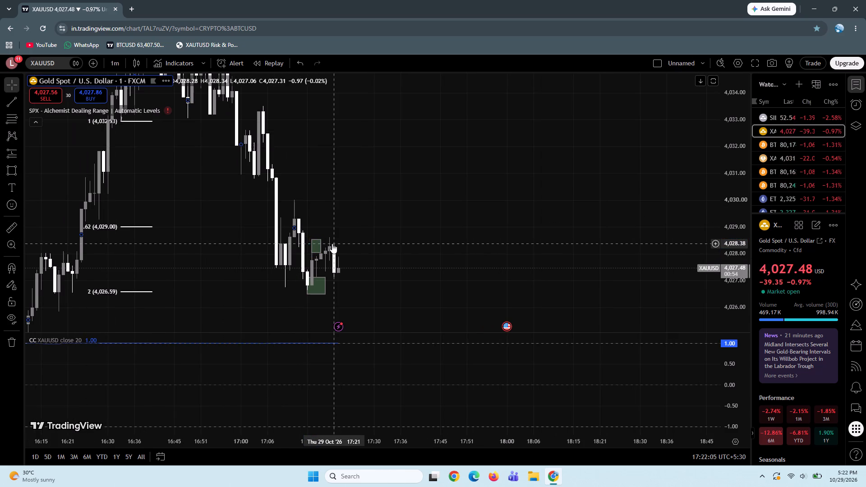
Extend the upper rectangle forward in time past the latest candles to about 17:29.
left_click(316, 245)
left_click_drag(316, 245, 316, 232)
left_click(318, 236)
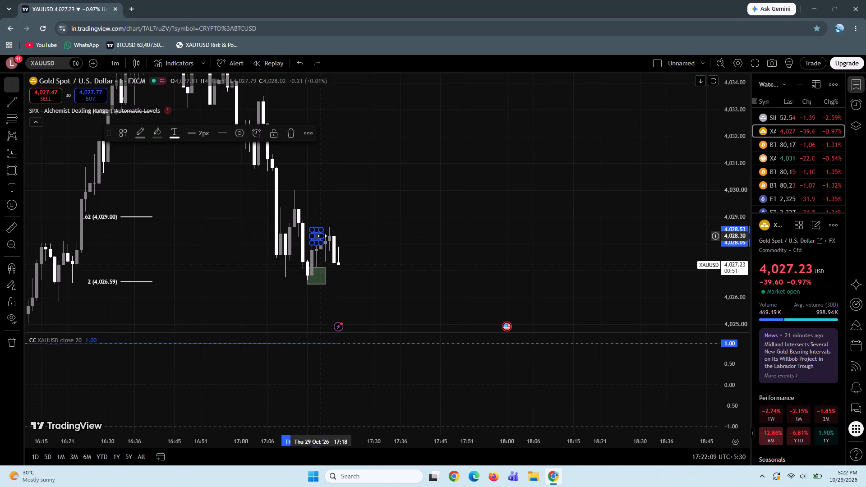
left_click_drag(322, 236, 369, 232)
Move the upper rectangle up to just above the recent candle highs, between about 4,028.5 and 4,029.
left_click_drag(367, 204, 354, 240)
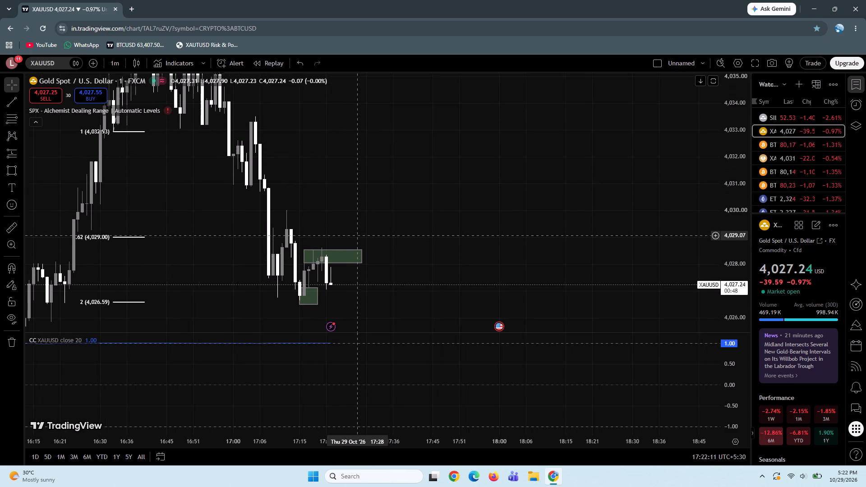
left_click_drag(354, 240, 350, 245)
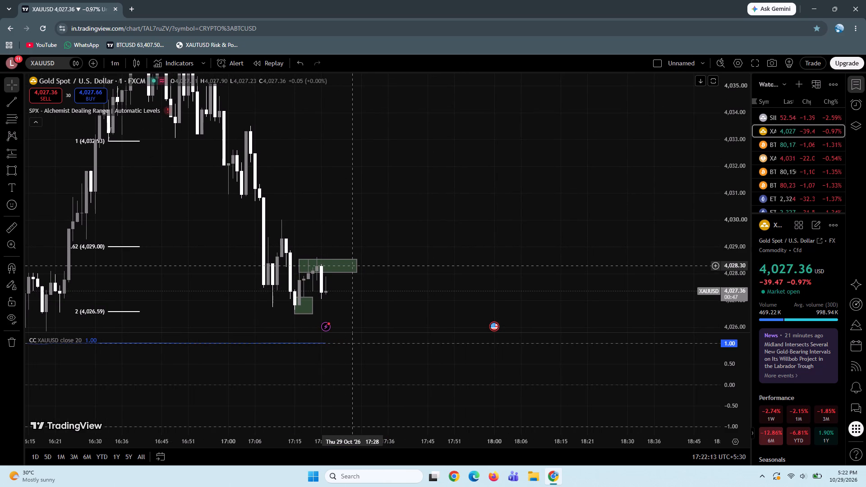
left_click(357, 266)
left_click_drag(347, 266, 346, 262)
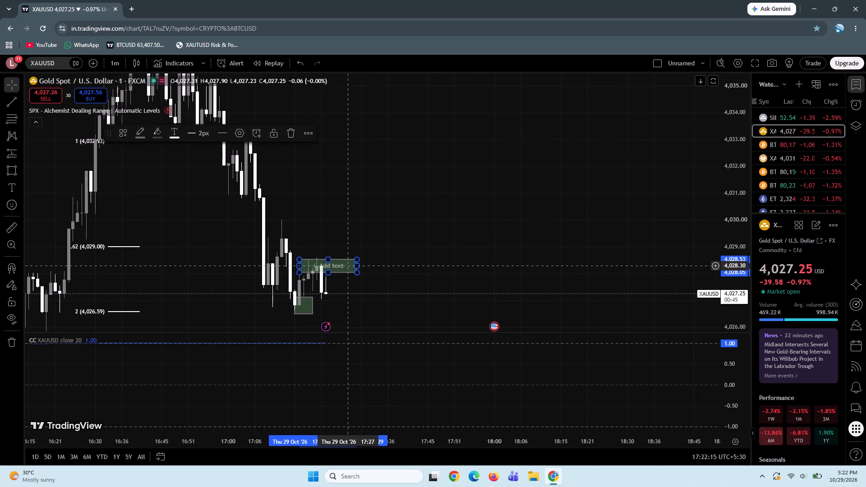
left_click_drag(346, 262, 347, 253)
left_click(392, 263)
left_click_drag(392, 263, 345, 236)
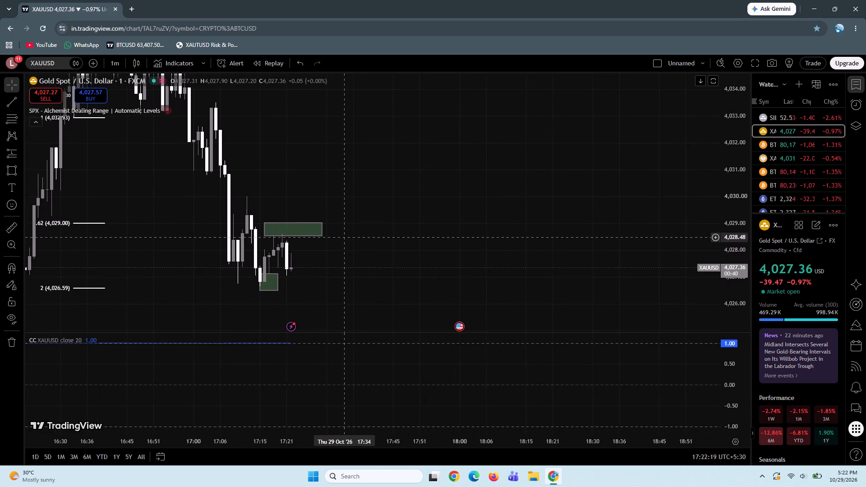
left_click_drag(345, 236, 343, 233)
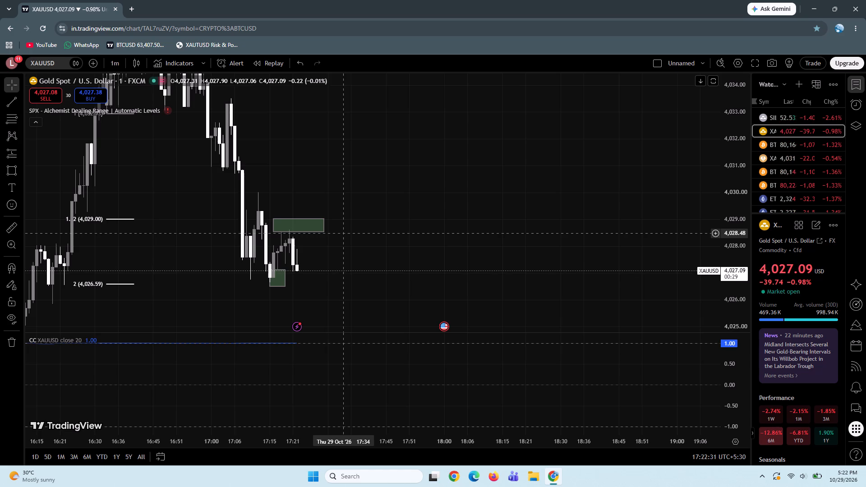
Examine the recent 1-minute gold price action around the two marked zones and the Fibonacci extension levels.
left_click_drag(392, 250, 421, 225)
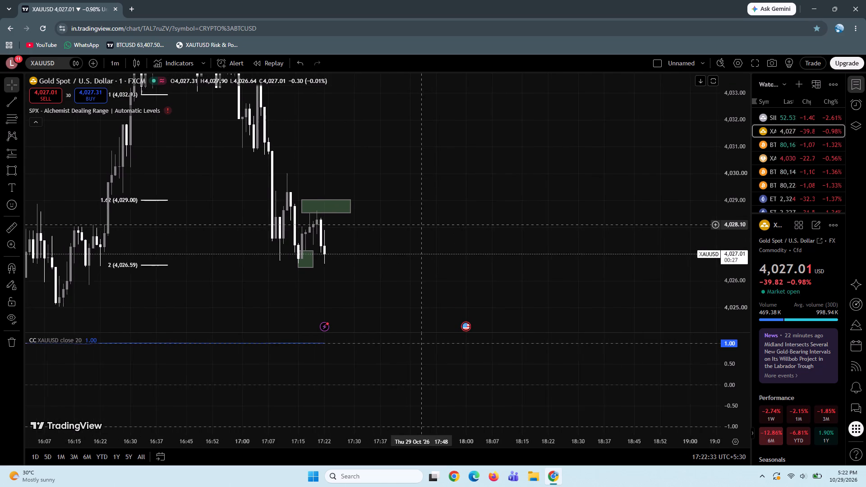
left_click_drag(737, 196, 735, 245)
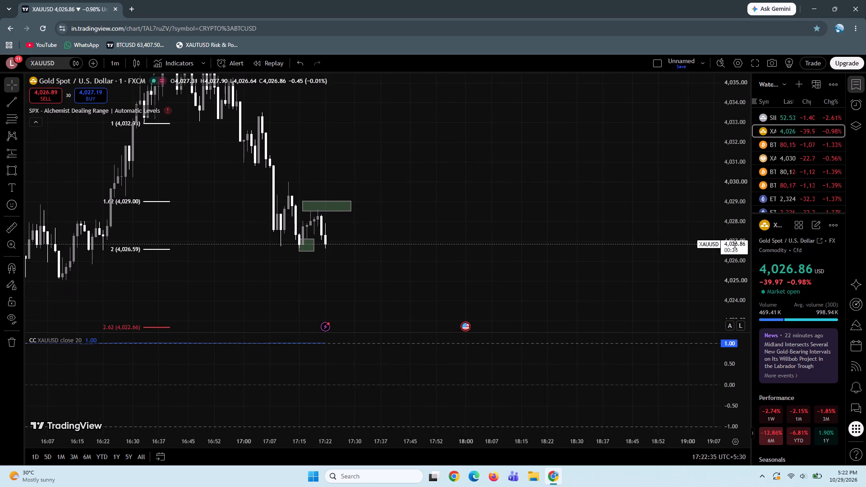
left_click_drag(571, 214, 554, 207)
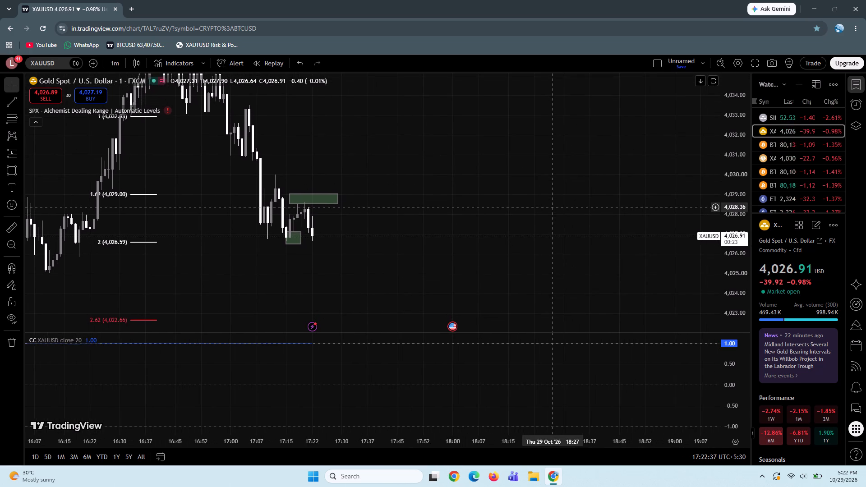
left_click_drag(364, 277, 472, 265)
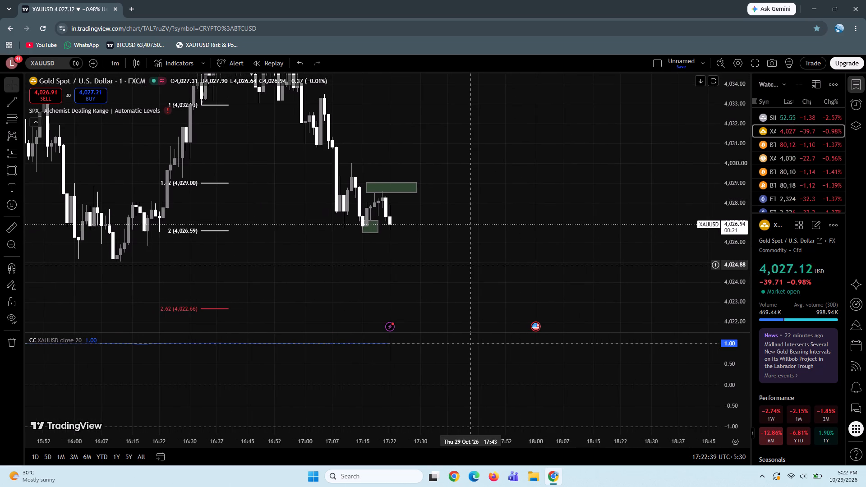
left_click_drag(472, 265, 445, 332)
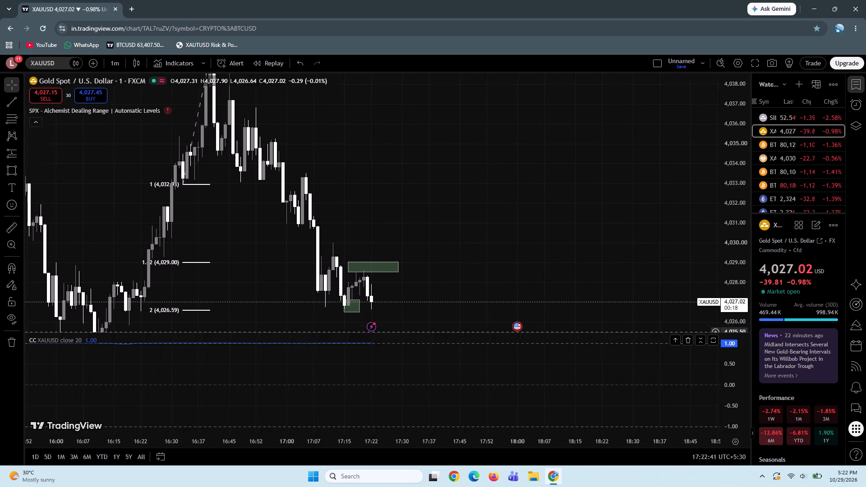
left_click_drag(445, 332, 428, 313)
left_click_drag(743, 117, 712, 239)
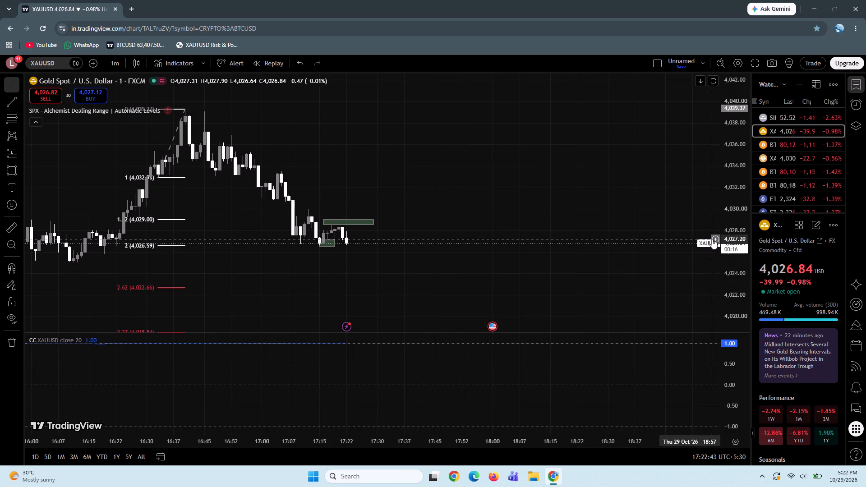
left_click_drag(462, 132, 509, 191)
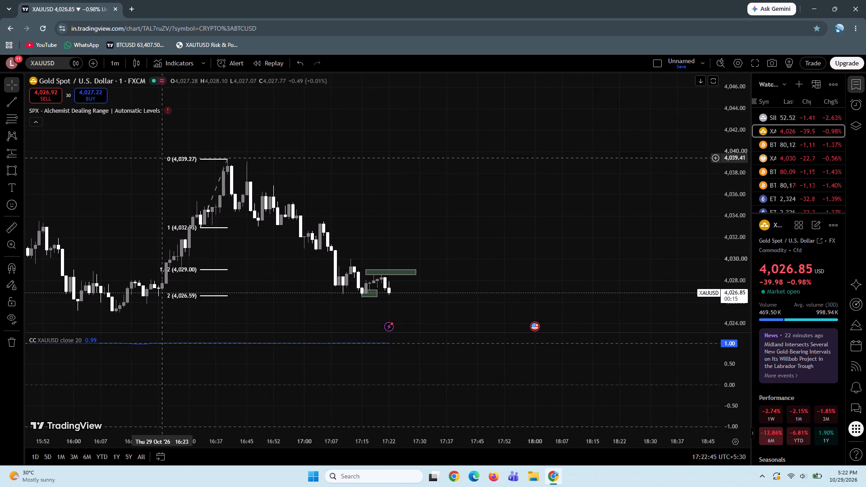
On the 5-minute chart, move the Fibonacci extension's level 1 anchor down to the 16:10 swing low at 4,025.03.
left_click(113, 67)
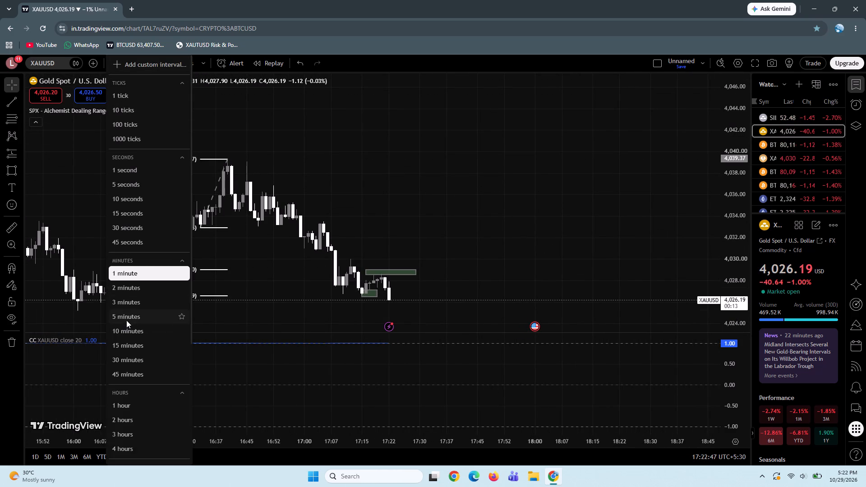
left_click(126, 319)
left_click_drag(129, 261, 195, 258)
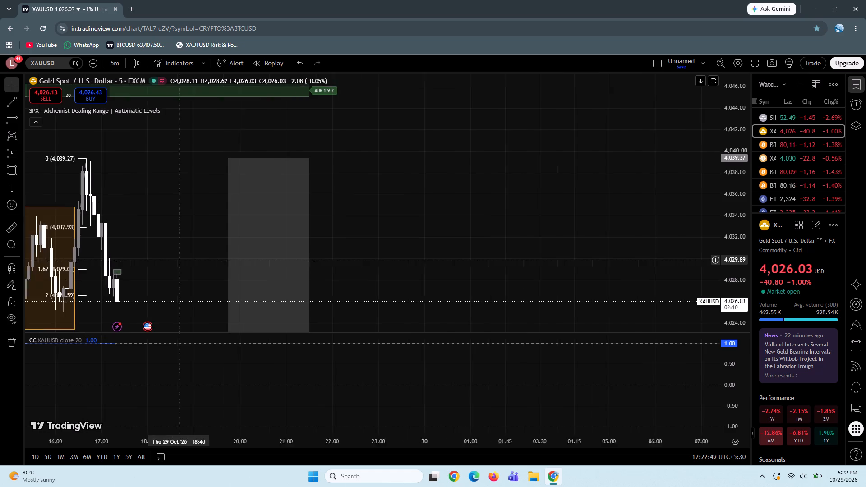
left_click_drag(195, 258, 298, 244)
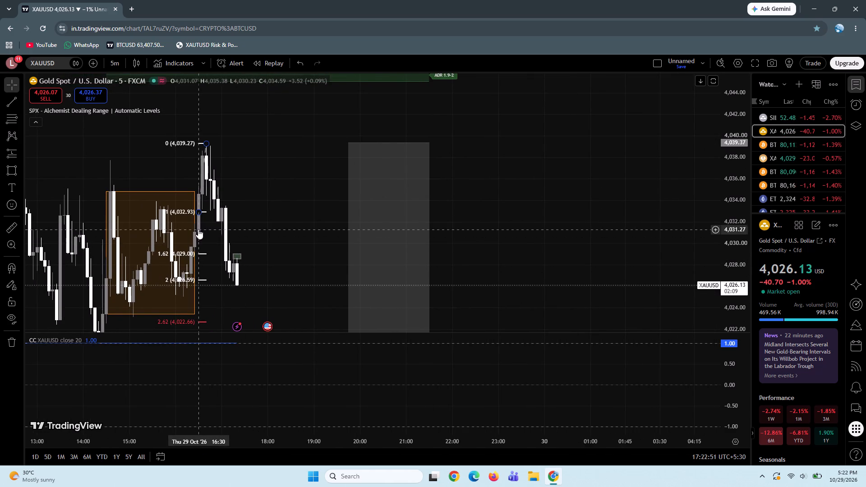
left_click_drag(198, 210, 183, 302)
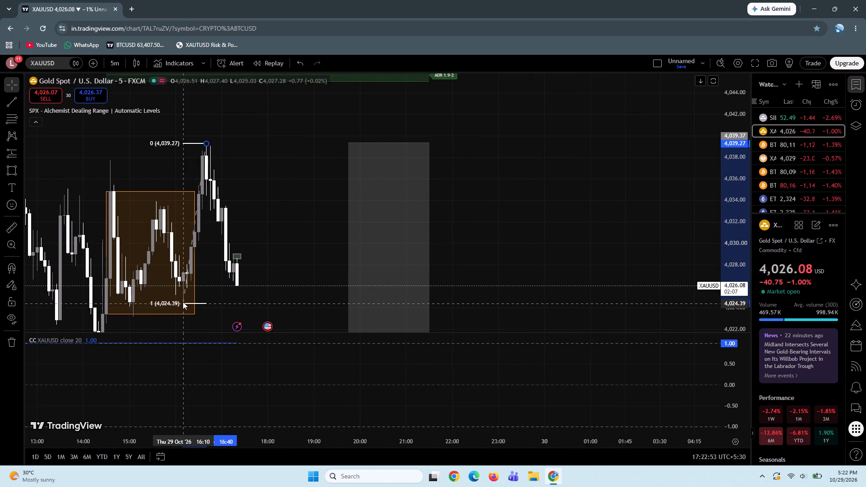
left_click_drag(183, 302, 182, 300)
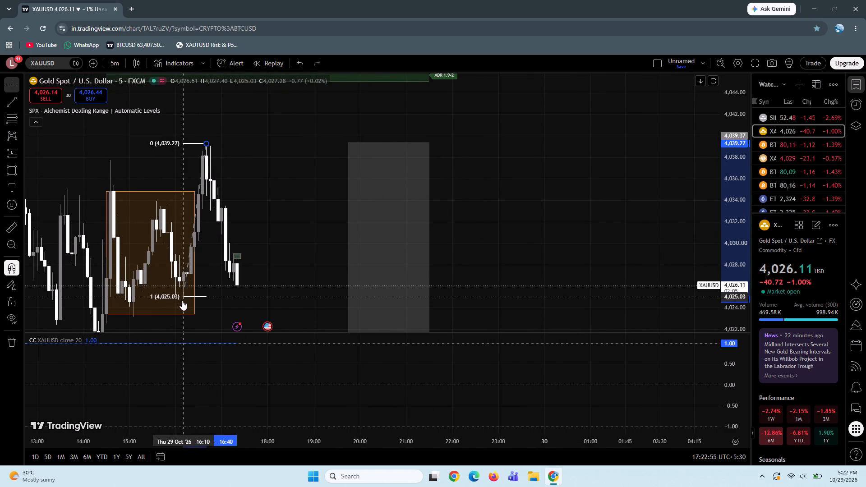
left_click_drag(182, 300, 182, 306)
left_click(259, 284)
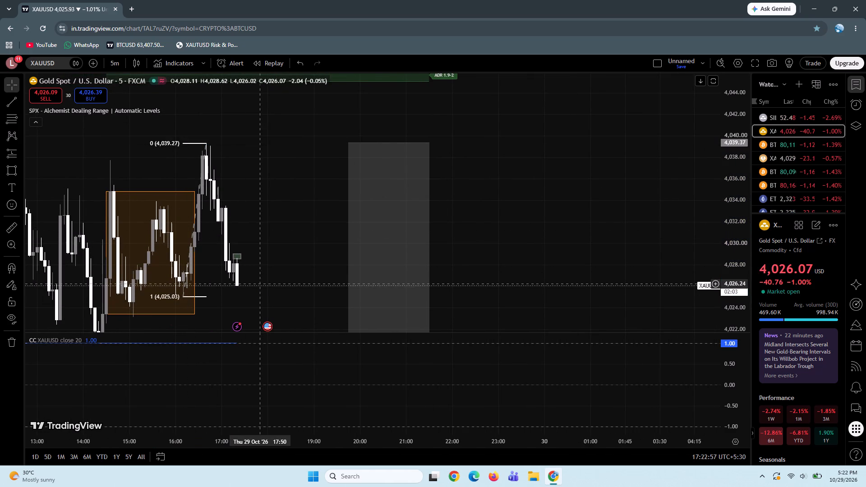
On the 1-minute chart, draw a second Fibonacci extension from the 16:33 low at 4,032.93 to the 16:40 high at 4,039.27.
left_click_drag(286, 238, 290, 134)
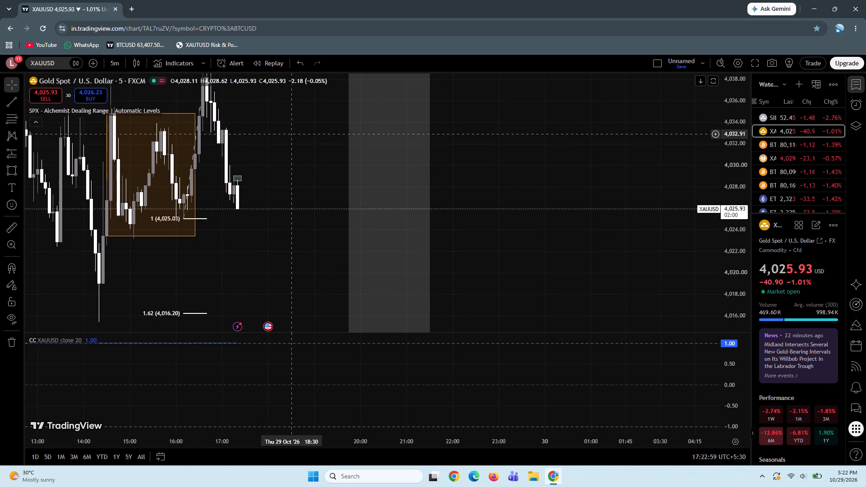
left_click_drag(290, 134, 287, 195)
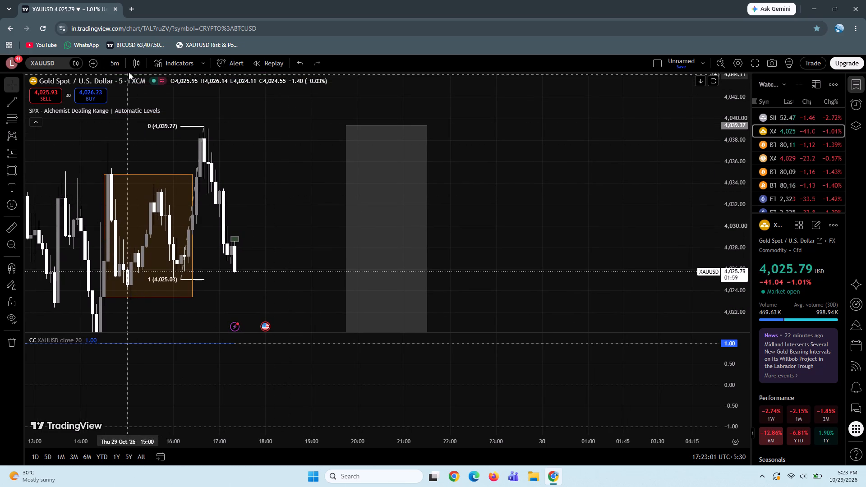
left_click(121, 62)
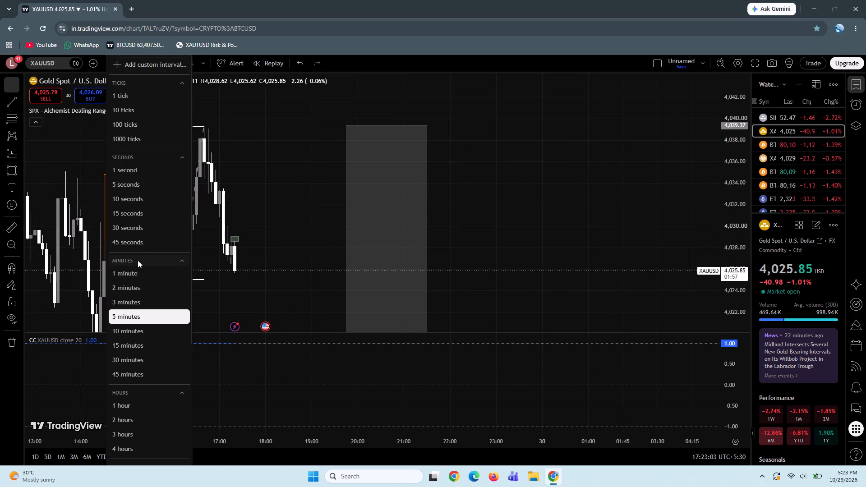
left_click(137, 269)
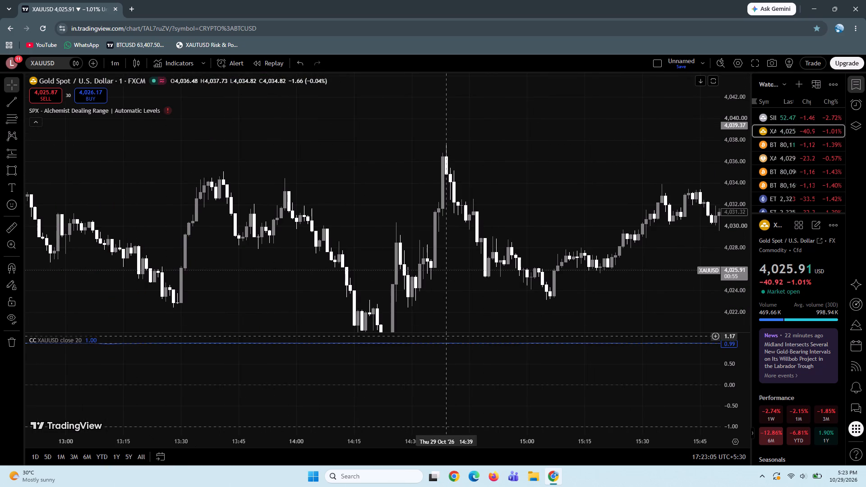
left_click(409, 429)
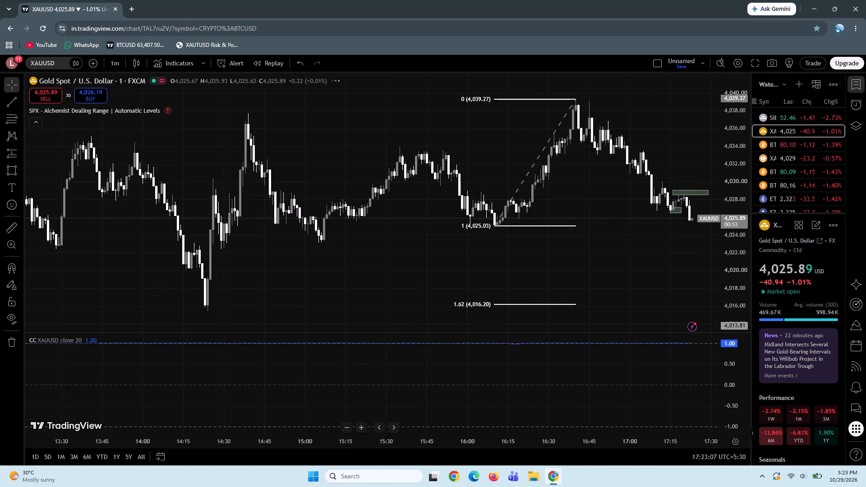
left_click_drag(617, 251, 431, 253)
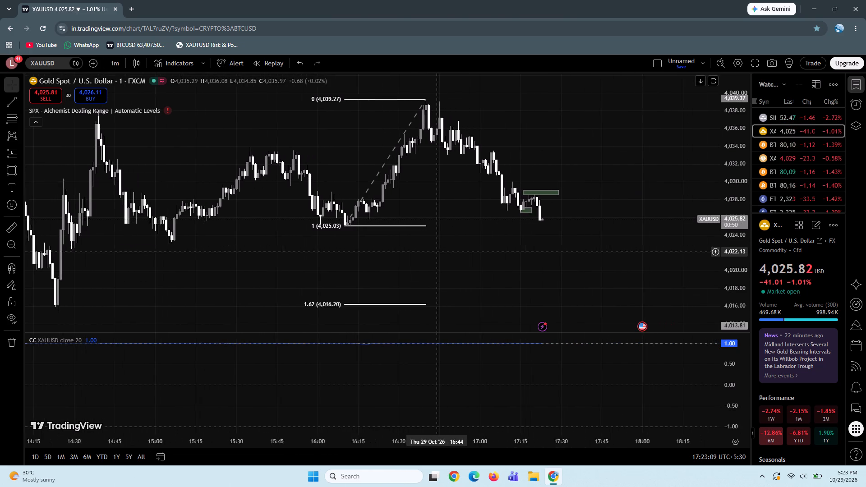
left_click_drag(431, 253, 383, 258)
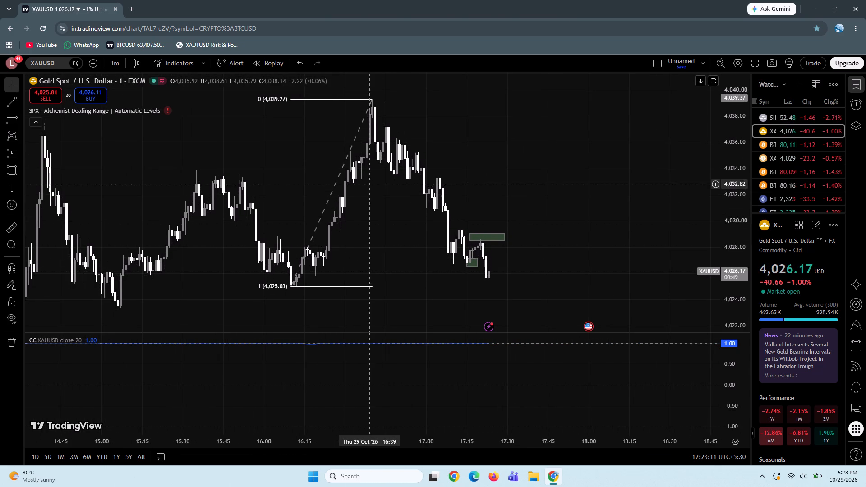
left_click(5, 118)
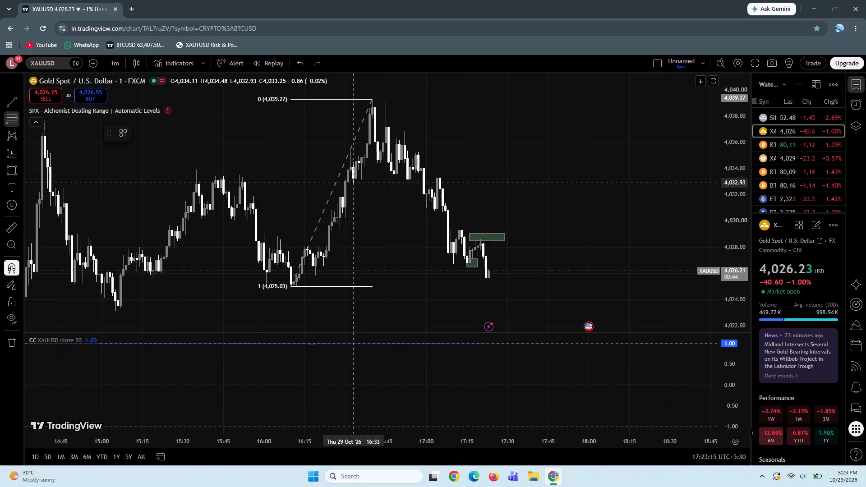
left_click_drag(353, 186, 371, 96, "ctrl")
left_click(371, 96, "ctrl")
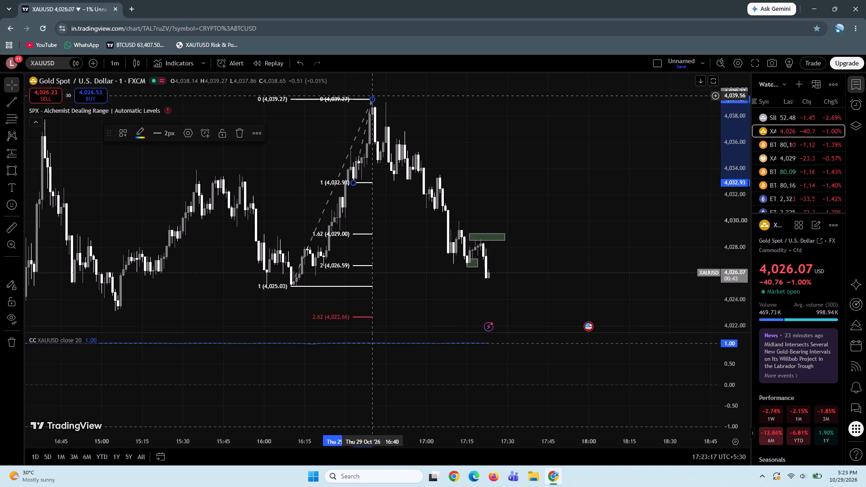
Examine how the falling 1-minute price approaches the extension levels of both Fibonacci drawings below the 4,025.03 swing low.
left_click_drag(571, 192, 418, 186)
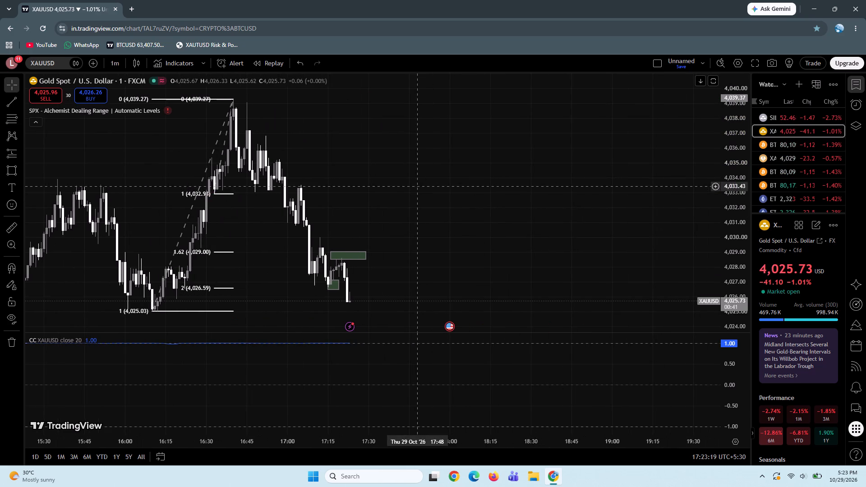
left_click_drag(729, 156, 728, 198)
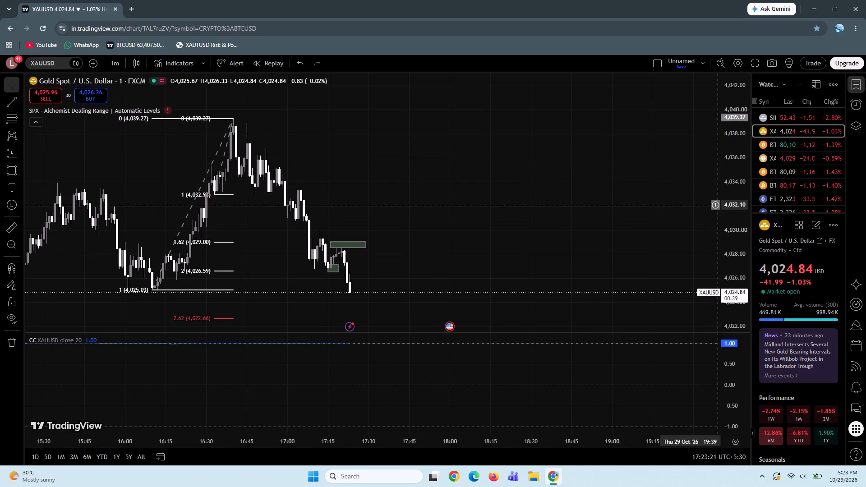
left_click_drag(513, 243, 533, 176)
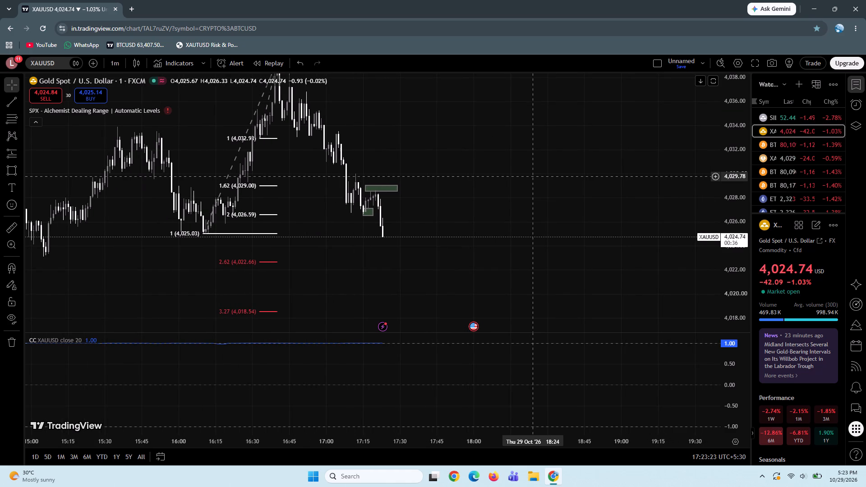
left_click_drag(513, 200, 503, 201)
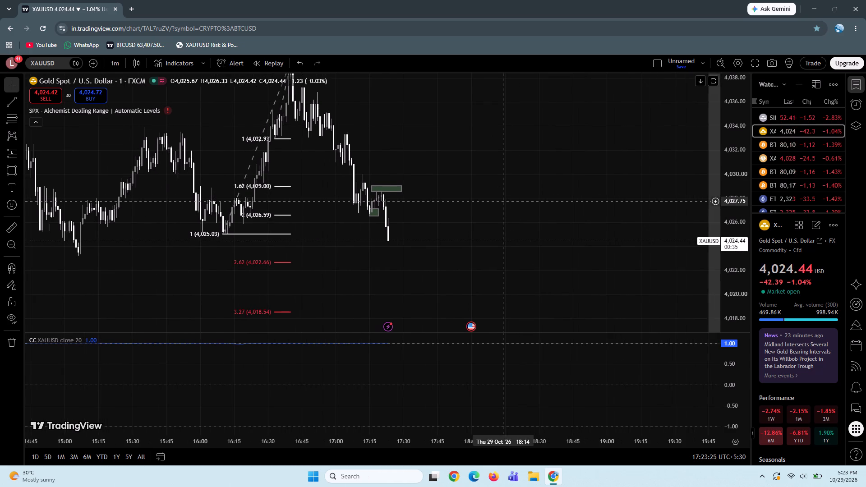
left_click_drag(484, 203, 474, 204)
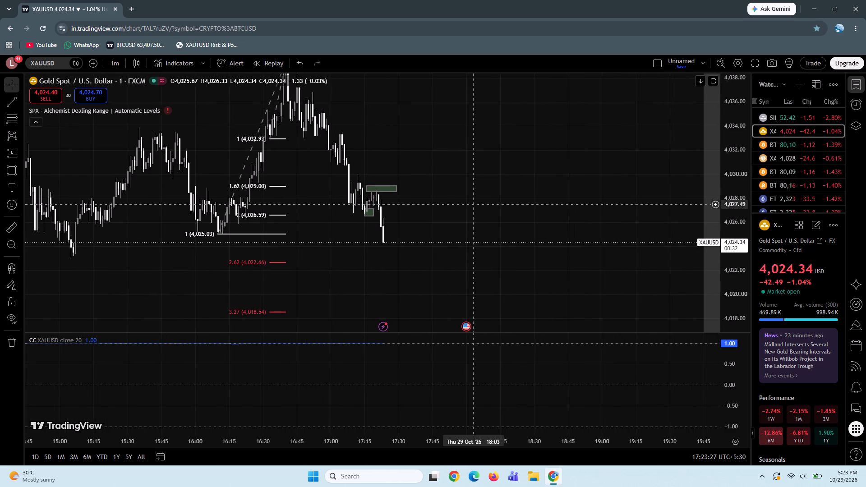
scroll(474, 204, "up", 1)
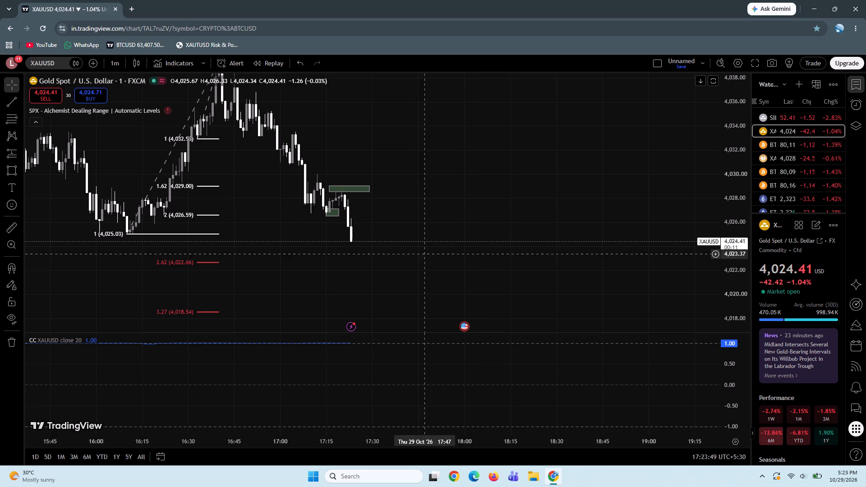
left_click_drag(400, 266, 461, 266)
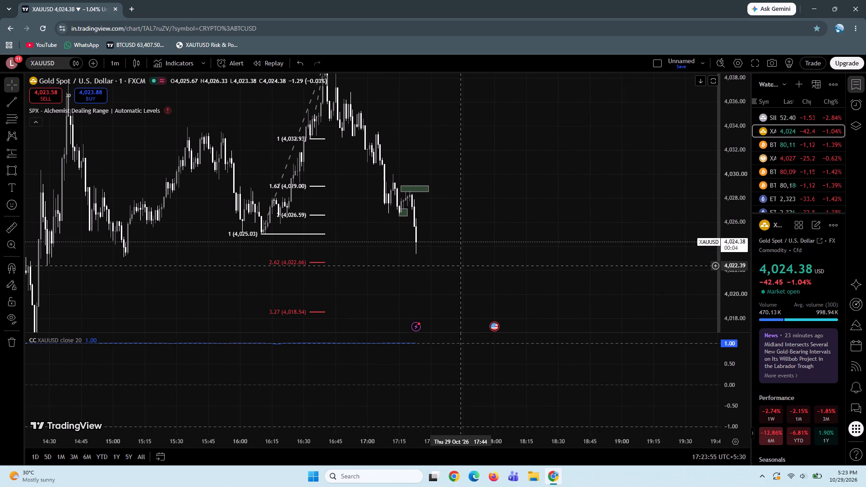
left_click_drag(732, 131, 725, 211)
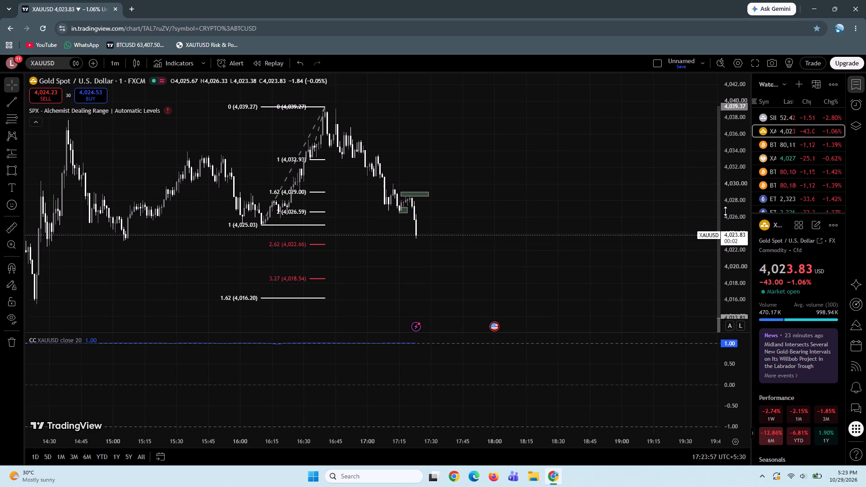
left_click_drag(725, 211, 727, 220)
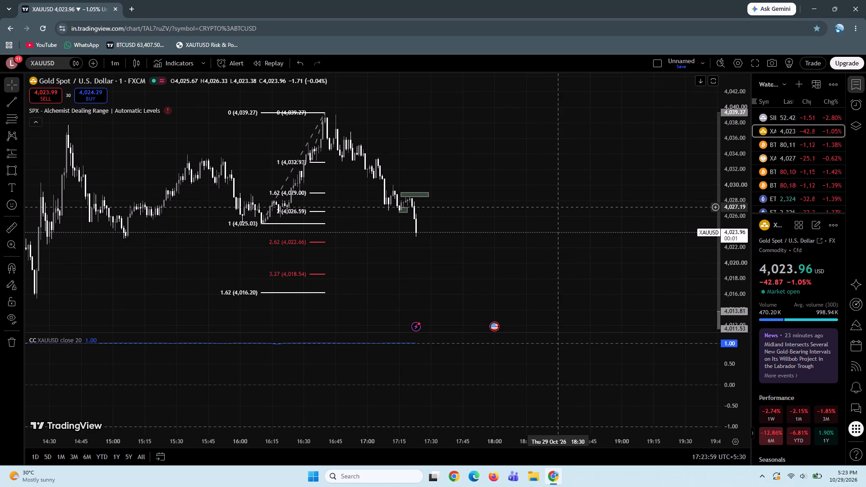
Shift the long position with the 4,013.81 entry back in time so it starts at about 17:44, just after the latest candles.
left_click_drag(553, 206, 518, 185)
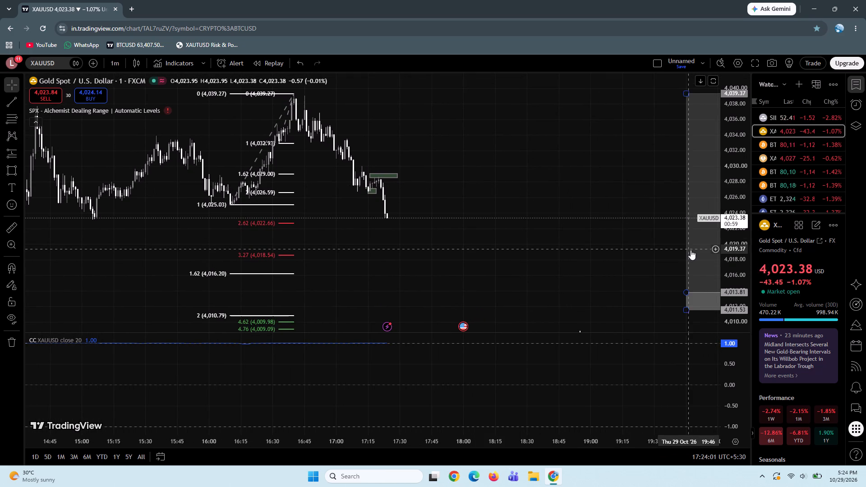
left_click(691, 251)
key("Left")
key("Left")
key("Left")
key("Left")
key("Left")
key("Left")
key("Left")
key("Left")
key("Left")
key("Left")
key("Left")
key("Left")
key("Left")
key("Left")
key("Left")
key("Left")
key("Left")
key("Left")
key("Left")
key("Left")
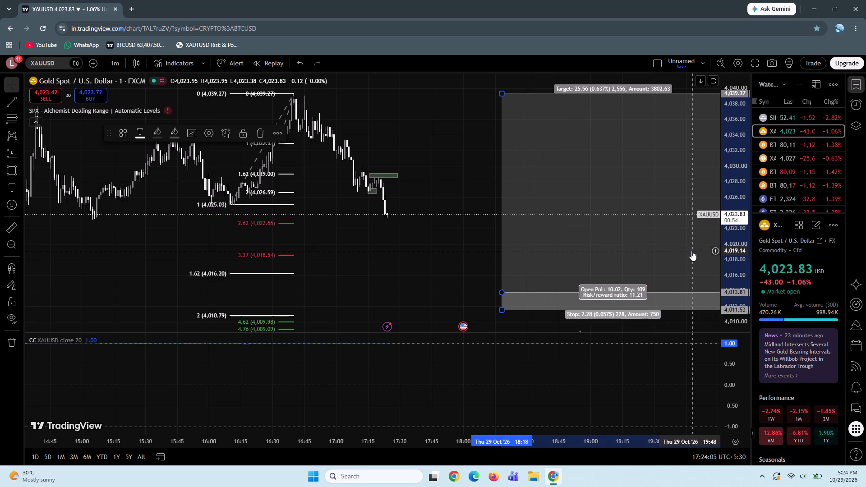
key("Right")
key("Right")
key("Right")
key("Right")
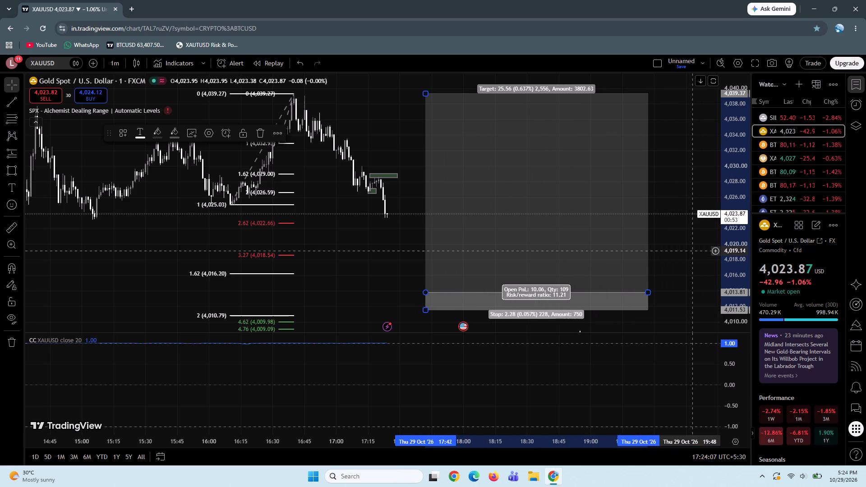
left_click_drag(384, 246, 412, 247)
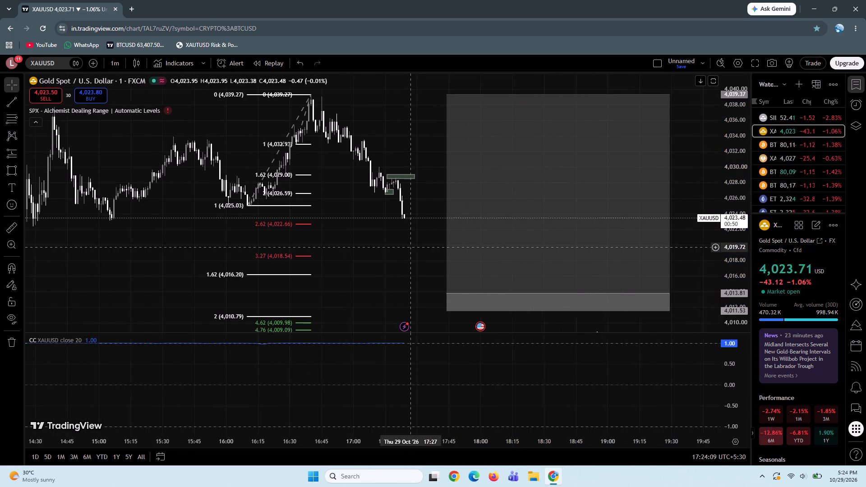
On the 5-minute chart, nudge the long position down within the ADR 1.9-2 zone until its entry is about 4,013.24.
left_click_drag(412, 247, 453, 245)
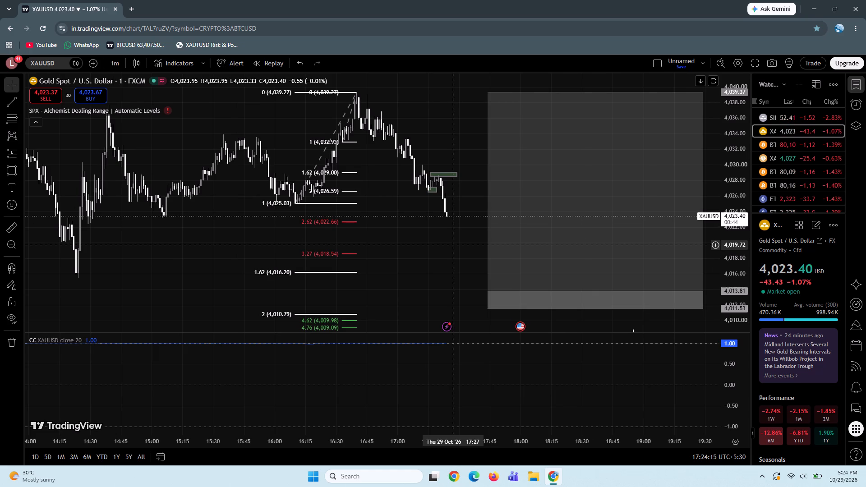
left_click_drag(431, 298, 427, 275)
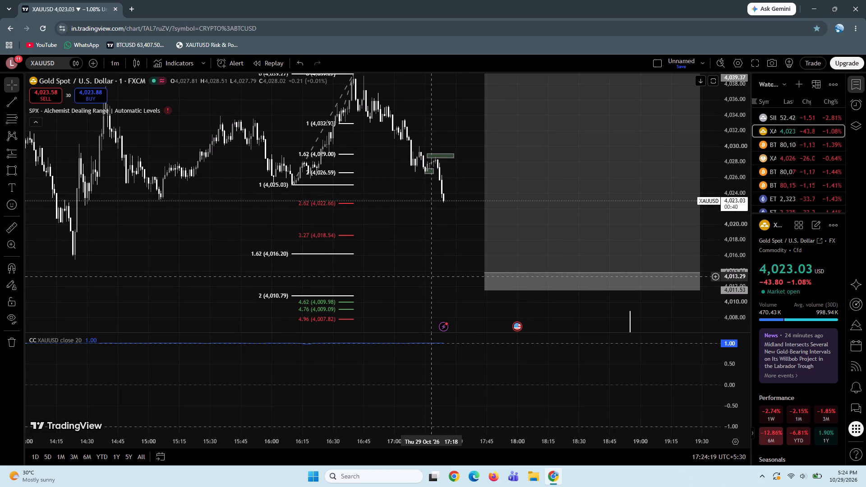
left_click(116, 65)
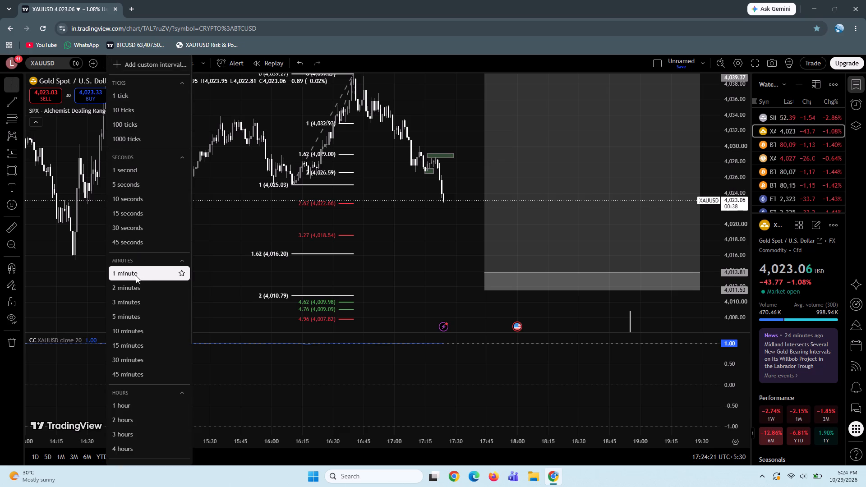
left_click(128, 314)
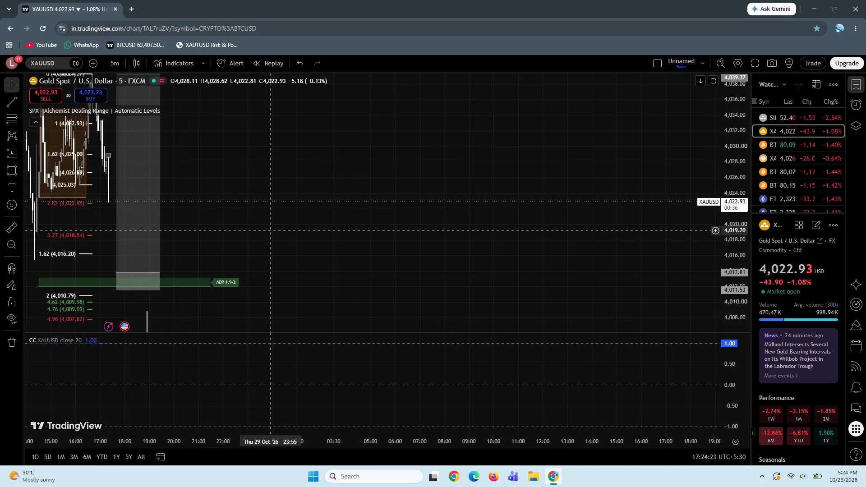
left_click_drag(271, 230, 439, 193)
left_click_drag(739, 109, 739, 111)
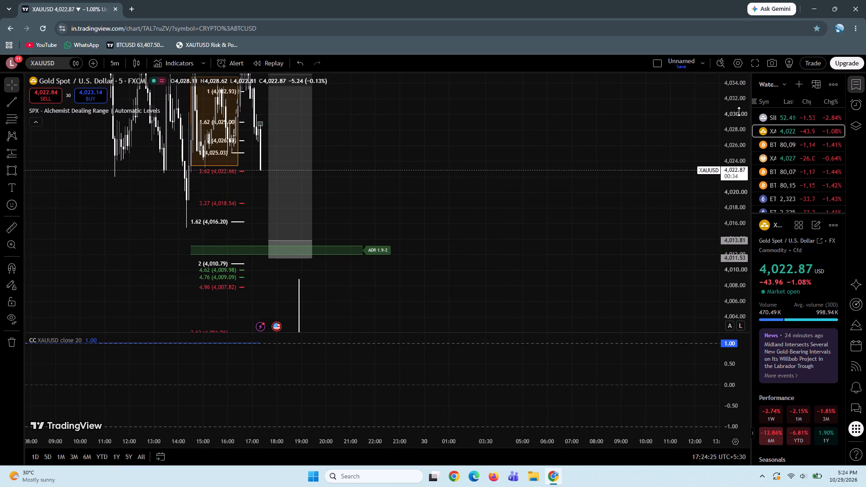
left_click_drag(739, 111, 737, 211)
left_click_drag(482, 270, 531, 258)
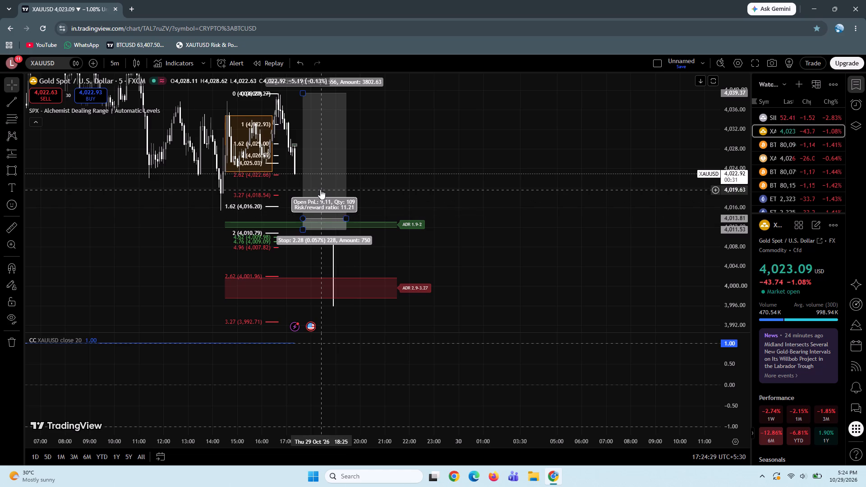
left_click(320, 189)
key("Down")
key("Down")
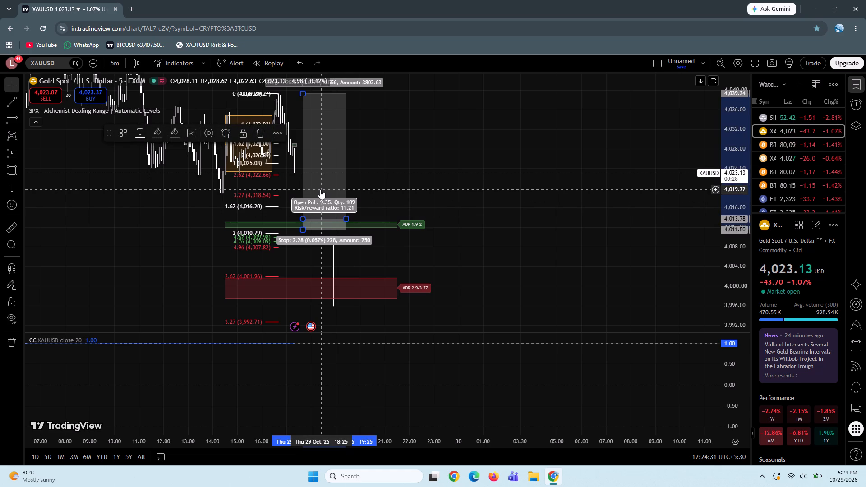
key("Down")
key("Down")
key("Down")
key("Down")
key("Down")
key("Down")
key("Down")
key("Down")
key("Down")
key("Down")
key("Down")
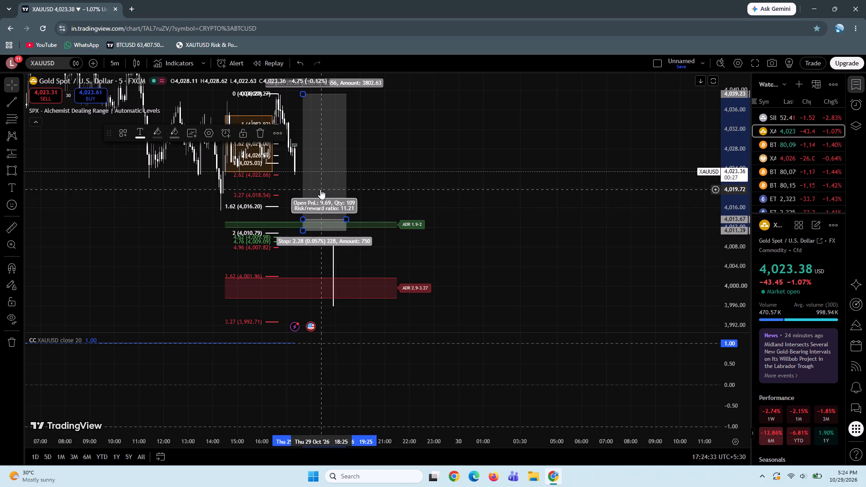
key("Down")
key("Down")
key("Down")
key("Down")
key("Down")
key("Down")
key("Down")
key("Down")
key("Down")
key("Down")
key("Down")
key("Down")
key("Down")
key("Down")
key("Down")
key("Down")
key("Down")
key("Down")
key("Down")
key("Down")
key("Down")
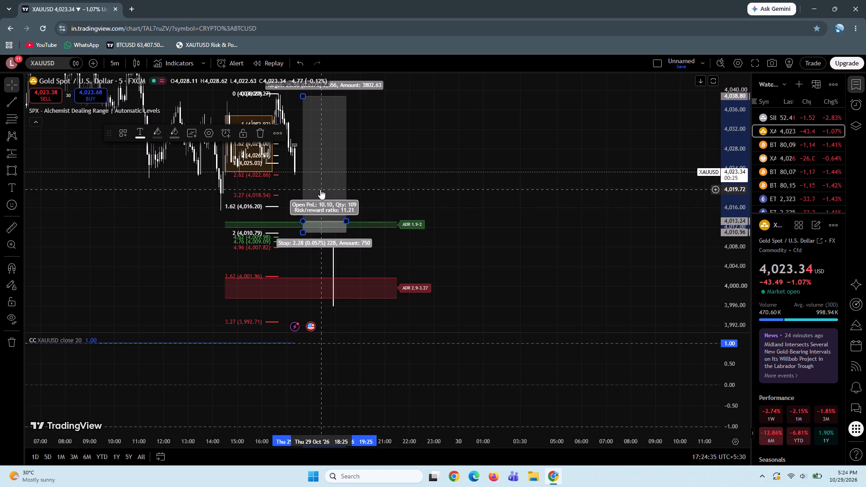
Nudge the long position back up so its entry sits at 4,013.69 and its stop at 4,011.41.
key("Up")
key("Up")
key("Up")
key("Up")
key("Up")
key("Up")
key("Up")
key("Up")
key("Up")
key("Up")
key("Up")
key("Up")
key("Up")
key("Up")
key("Up")
key("Up")
key("Up")
key("Up")
key("Up")
key("Up")
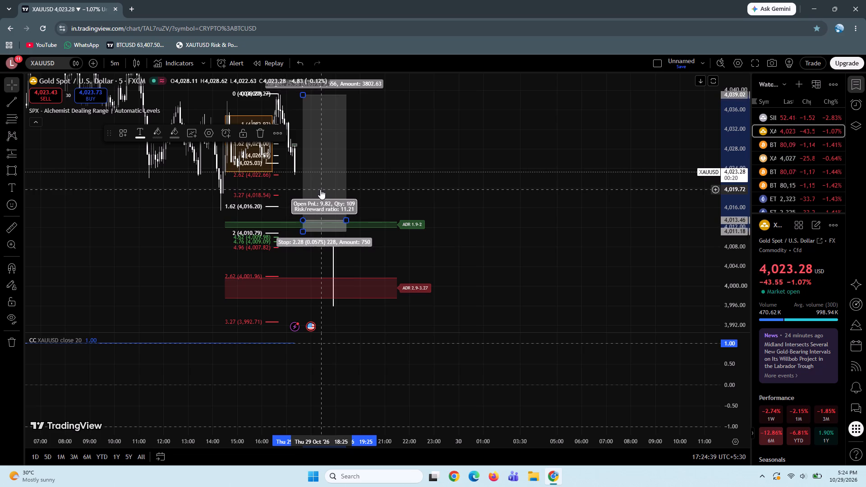
key("Up")
key("Up")
key("Up")
key("Up")
key("Up")
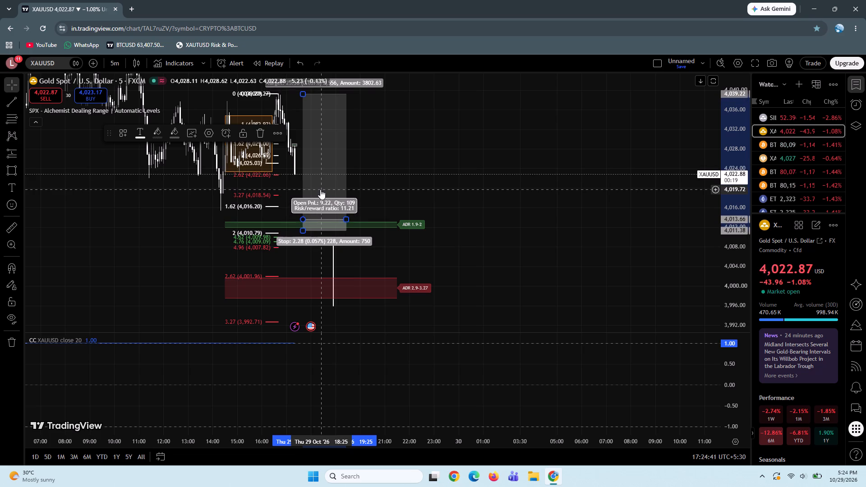
key("Up")
key("Up")
key("Up")
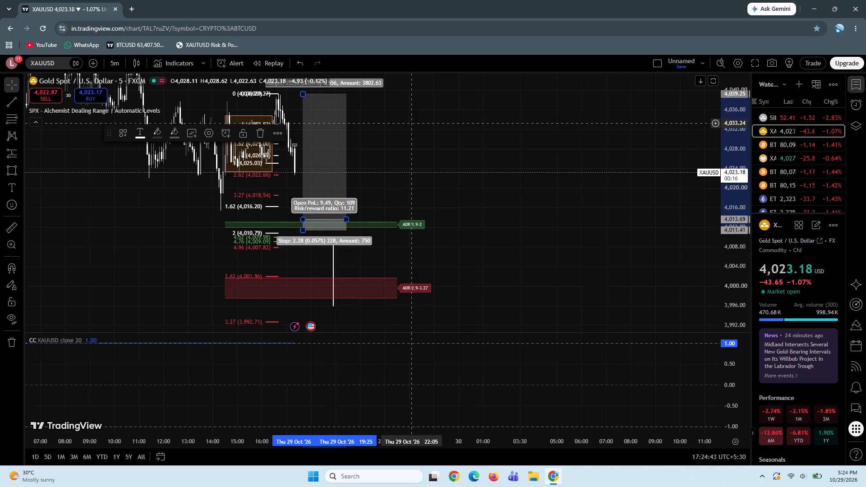
On the 1-minute chart, examine how the falling price behaves around the 2.62 extension level at 4,022.66 and the levels below.
left_click_drag(411, 123, 465, 166)
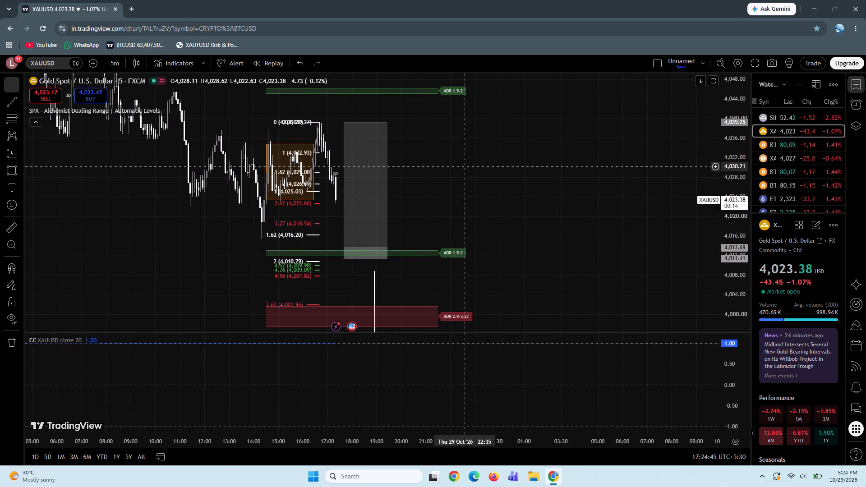
left_click(119, 61)
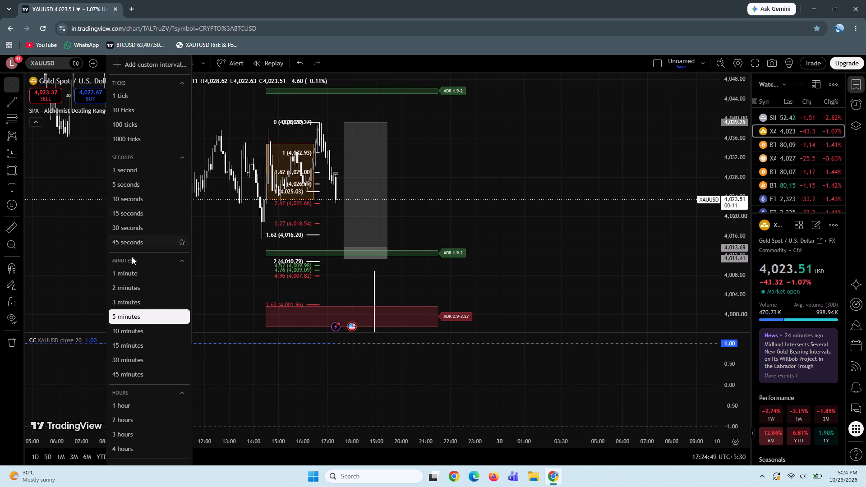
left_click(129, 273)
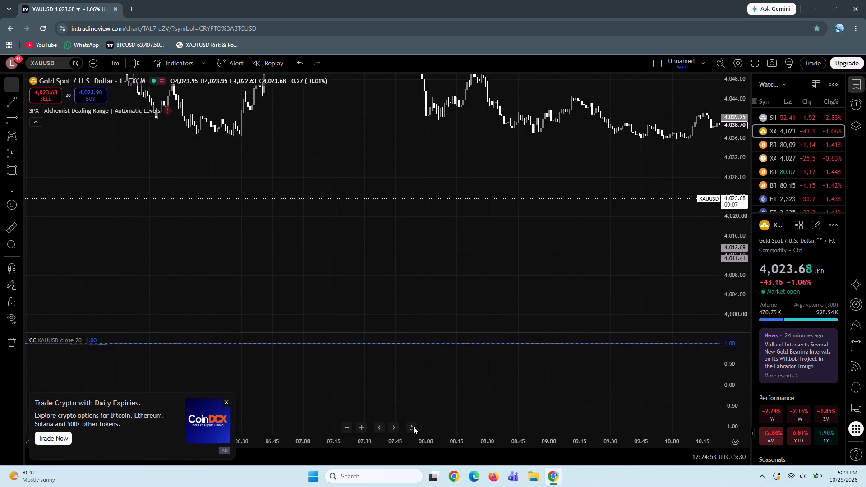
left_click(413, 426)
left_click_drag(625, 266, 539, 263)
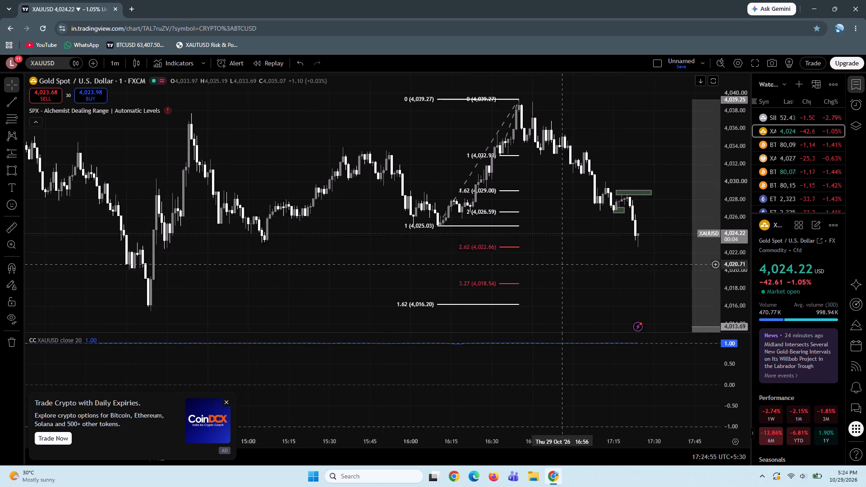
left_click_drag(539, 263, 494, 271)
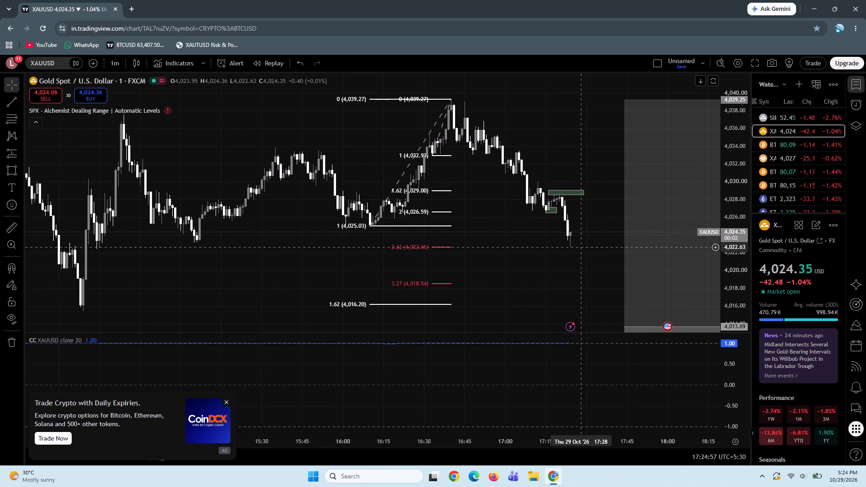
left_click(585, 247)
left_click_drag(585, 247, 548, 257)
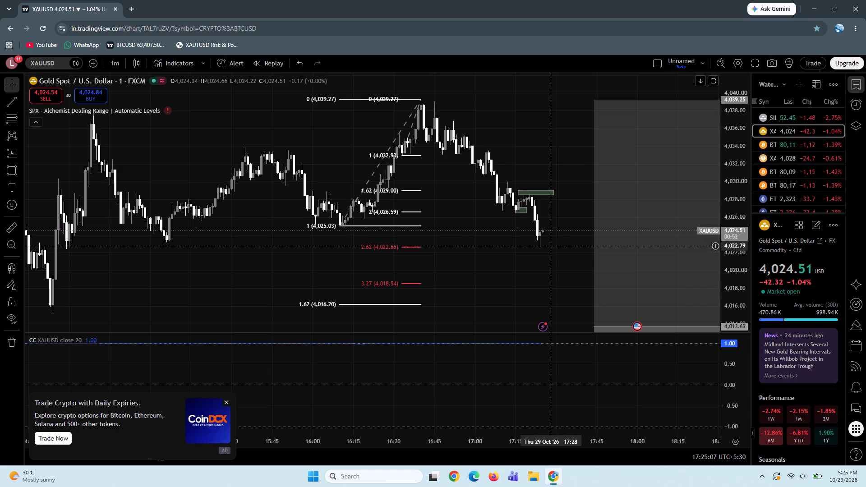
left_click_drag(550, 246, 517, 256)
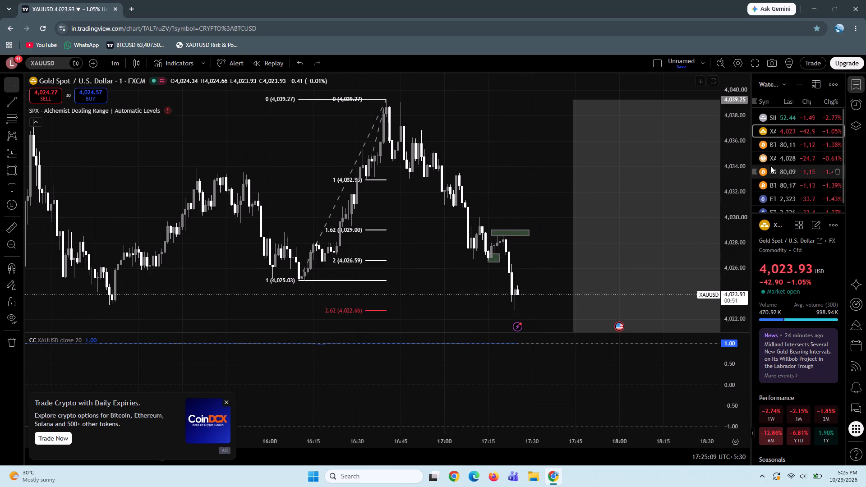
left_click_drag(737, 153, 736, 226)
left_click_drag(546, 285, 534, 282)
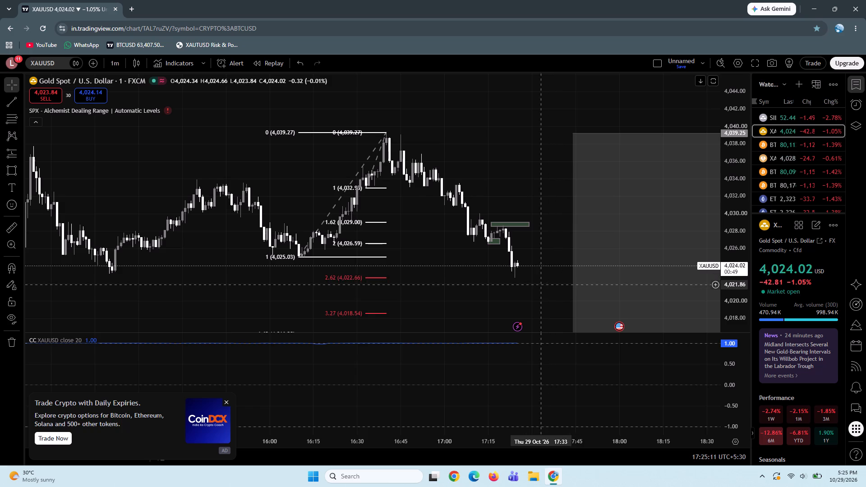
left_click_drag(534, 282, 502, 274)
scroll(502, 274, "up", 2)
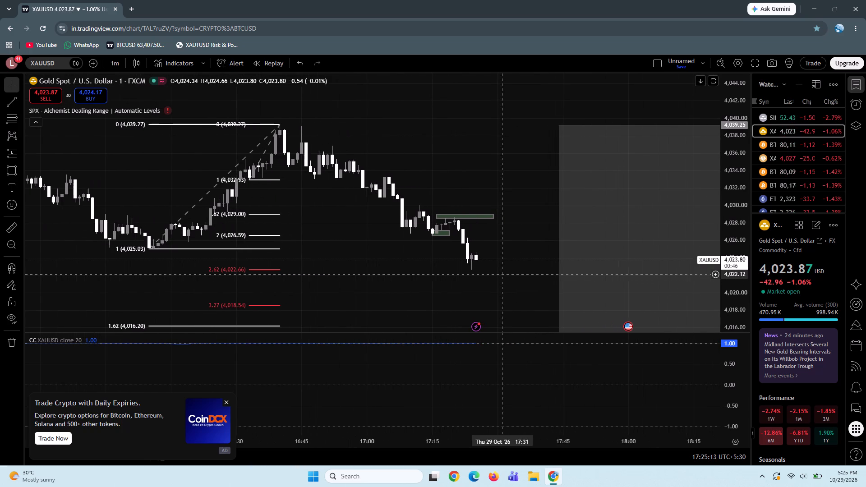
left_click_drag(740, 270, 743, 177)
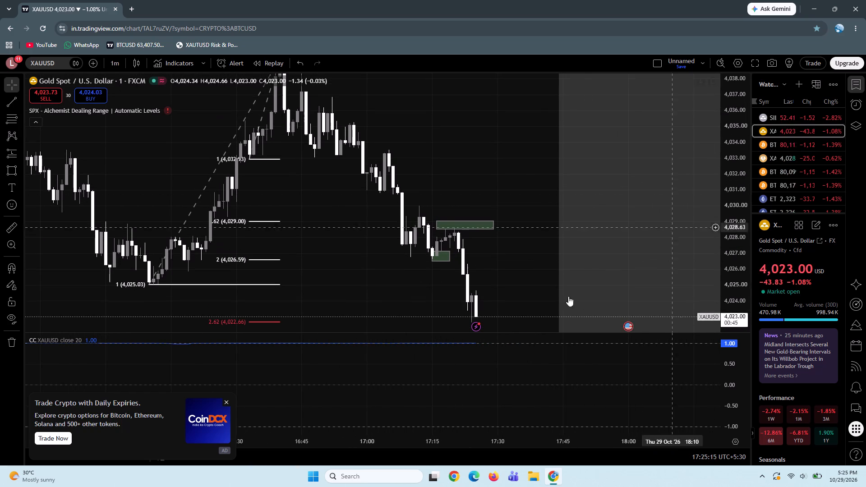
left_click_drag(503, 288, 486, 186)
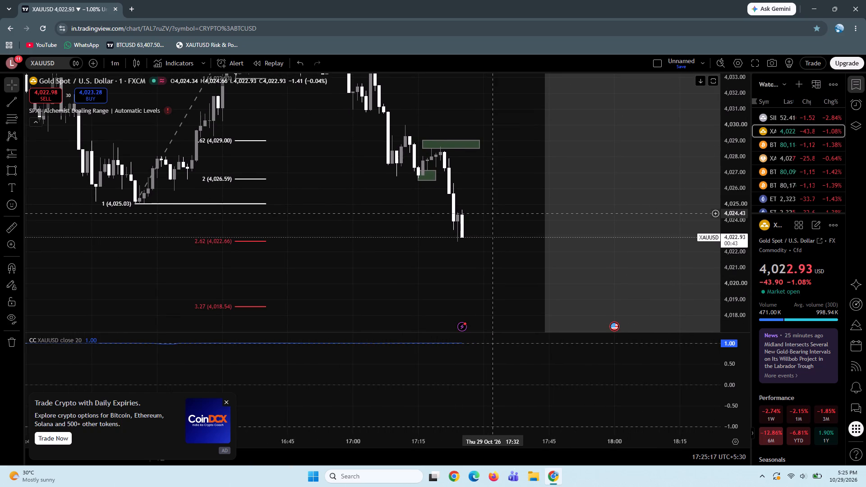
left_click_drag(493, 215, 489, 202)
scroll(489, 202, "up", 1)
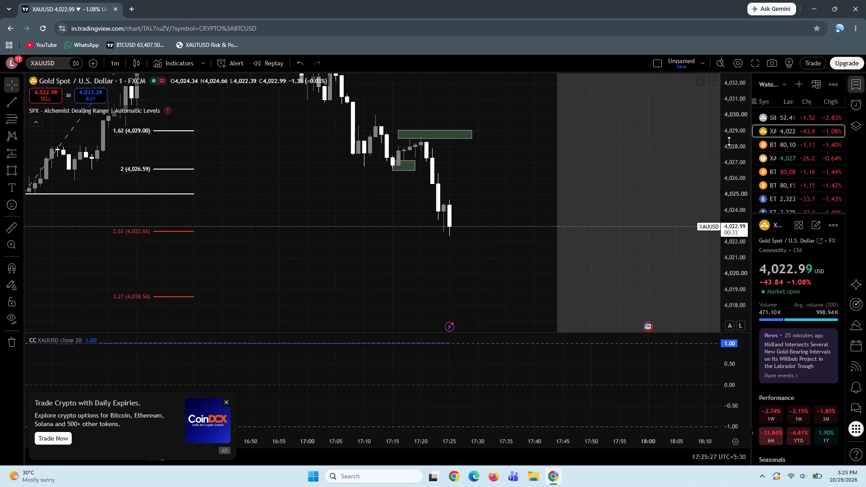
left_click_drag(747, 113, 748, 177)
left_click_drag(477, 180, 456, 260)
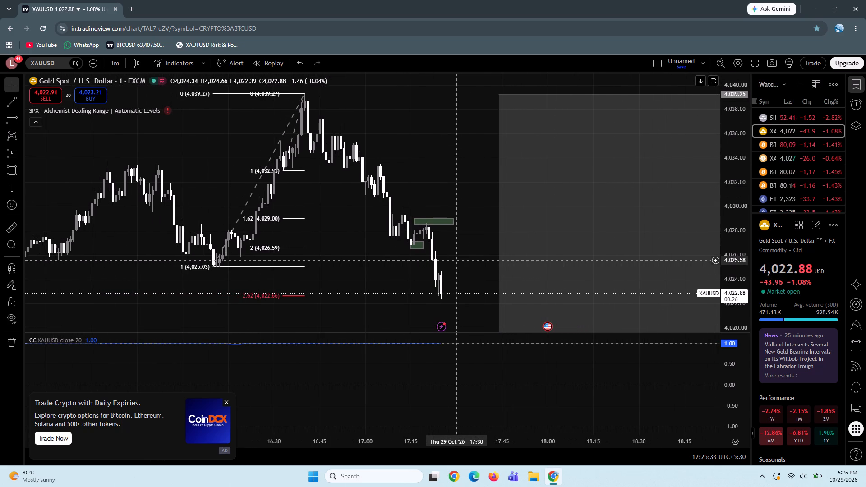
left_click_drag(456, 260, 427, 258)
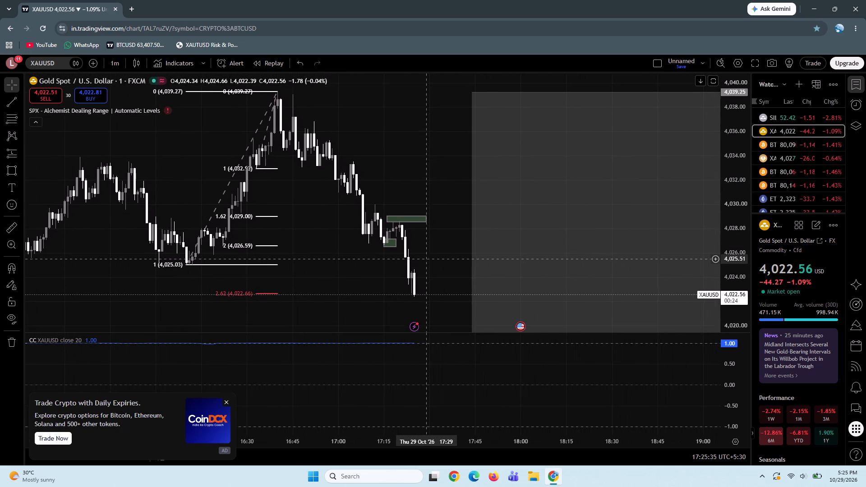
left_click_drag(427, 258, 398, 253)
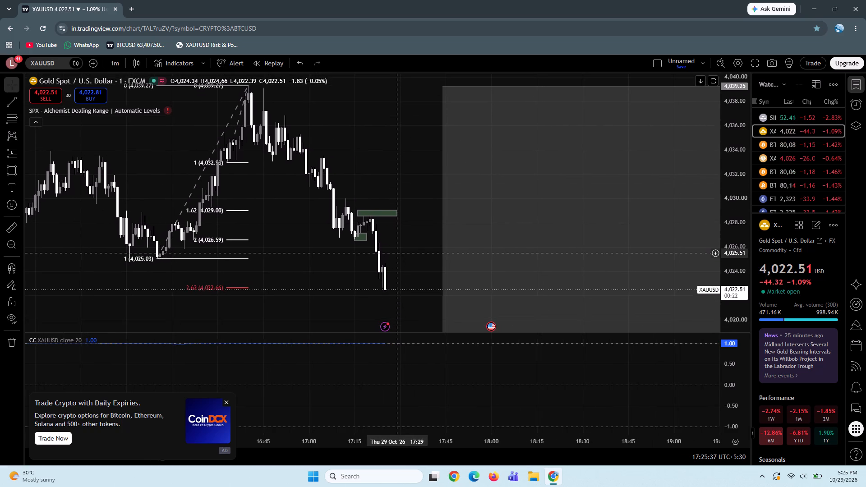
left_click_drag(398, 253, 399, 253)
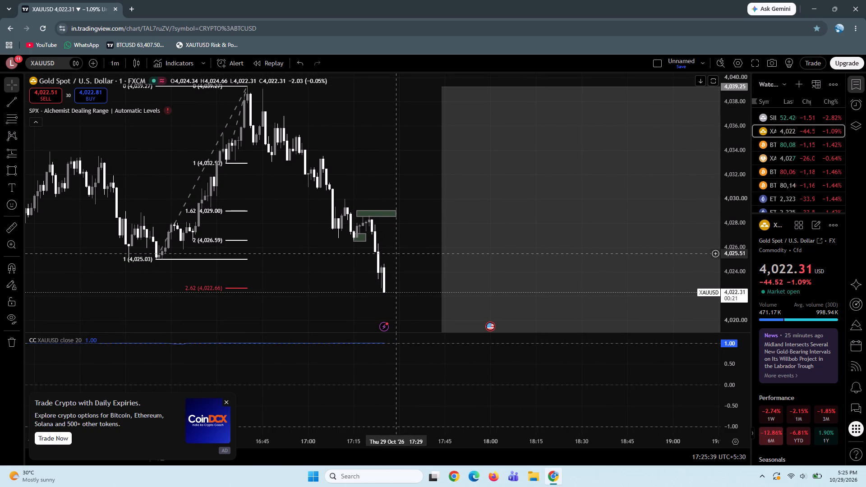
left_click_drag(399, 253, 414, 222)
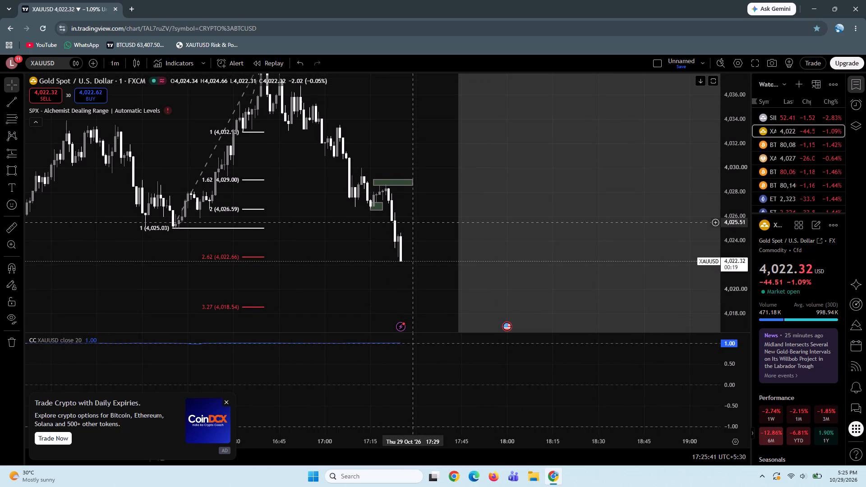
left_click_drag(732, 84, 738, 151)
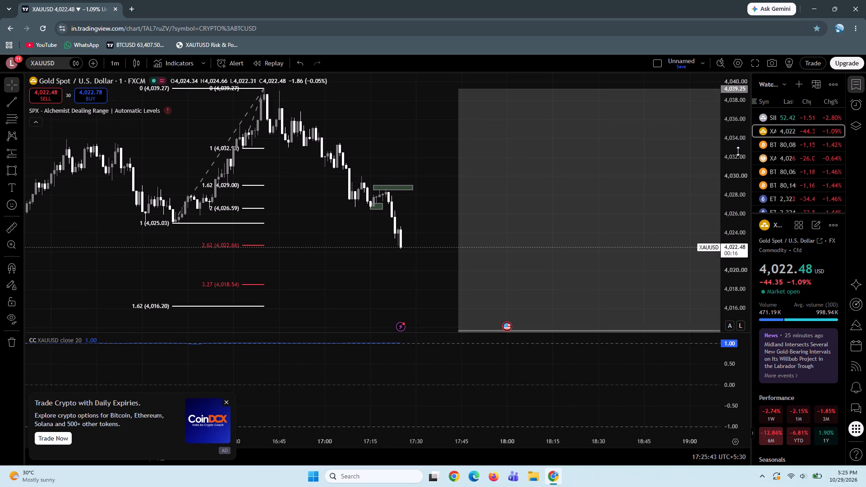
left_click_drag(738, 151, 738, 153)
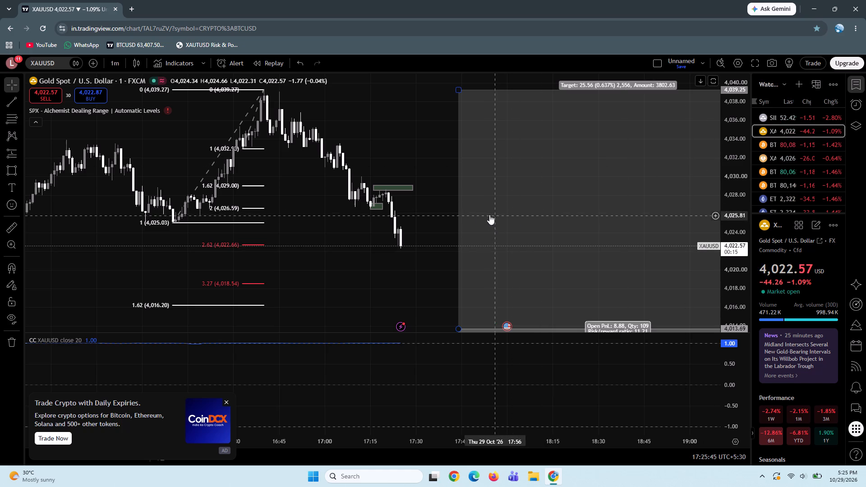
left_click_drag(435, 222, 436, 218)
left_click_drag(424, 228, 425, 199)
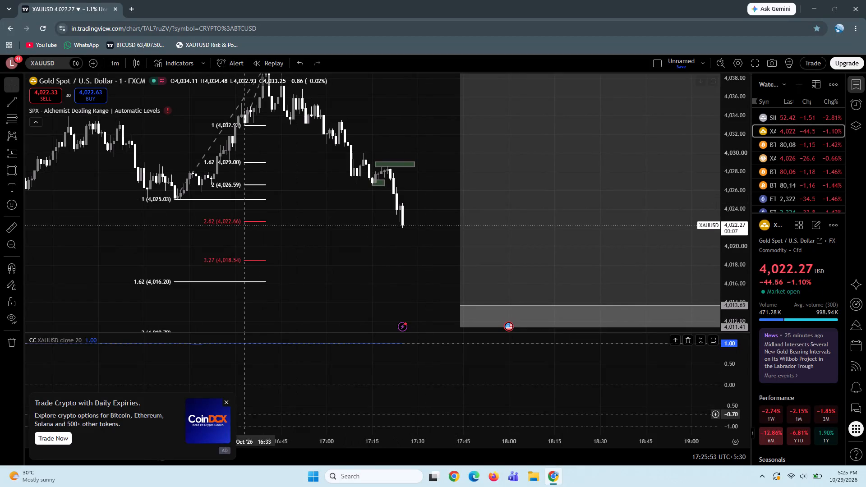
Dismiss the advert covering the lower part of the chart.
left_click(224, 400)
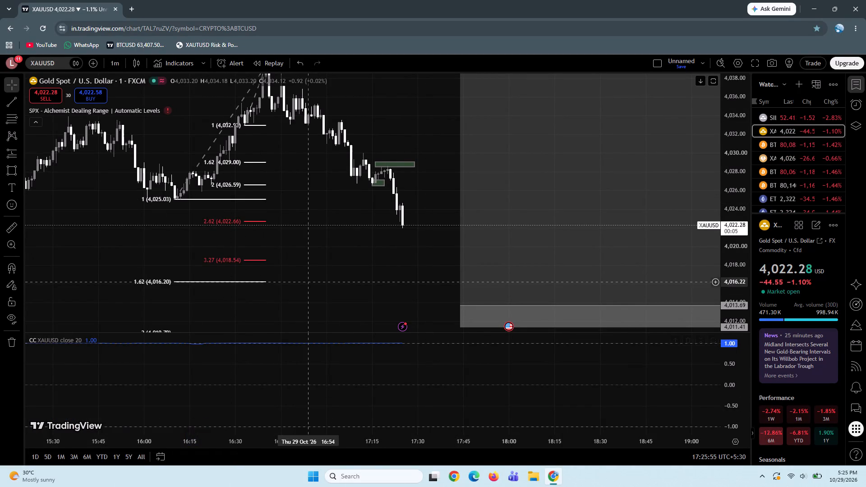
Draw a rectangle zone from the 14:23 low between 4,019.30 and 4,015.30, extending its far edge to about 18:03.
left_click_drag(309, 282, 338, 258)
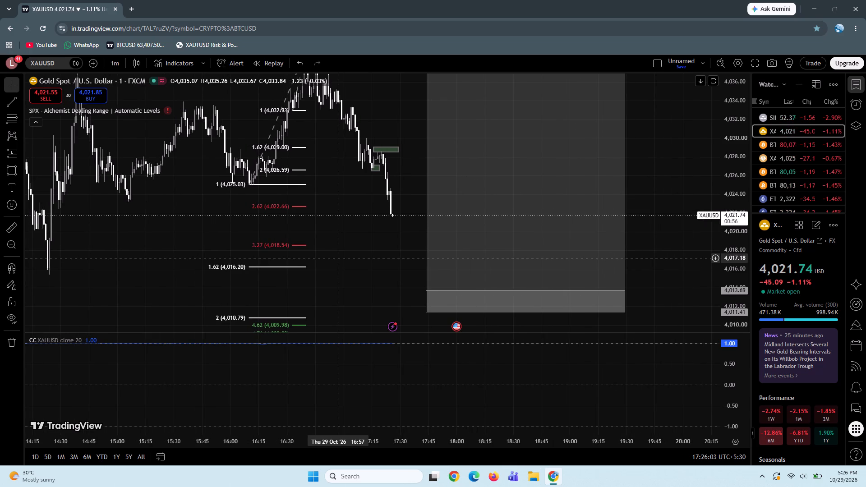
left_click(8, 165)
left_click(47, 238)
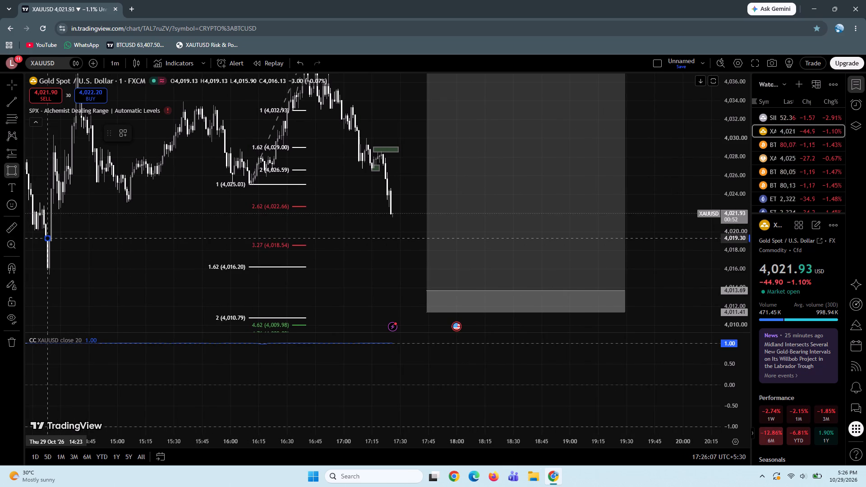
left_click(407, 276)
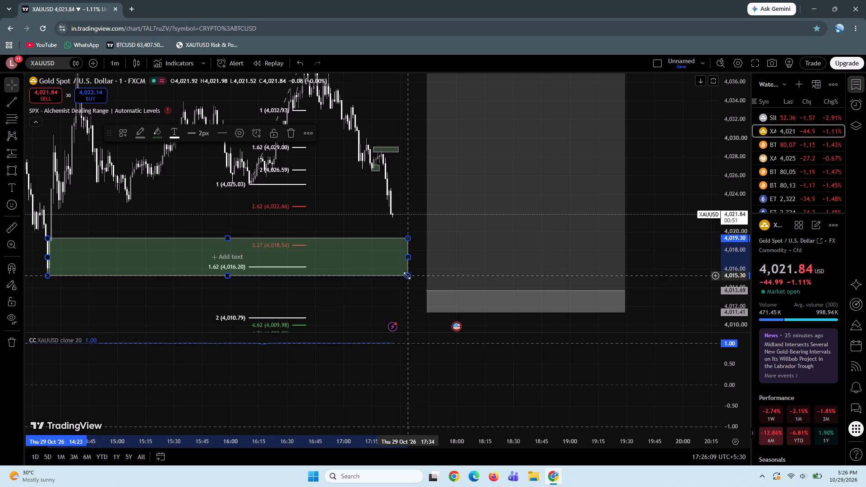
left_click_drag(410, 257, 448, 256)
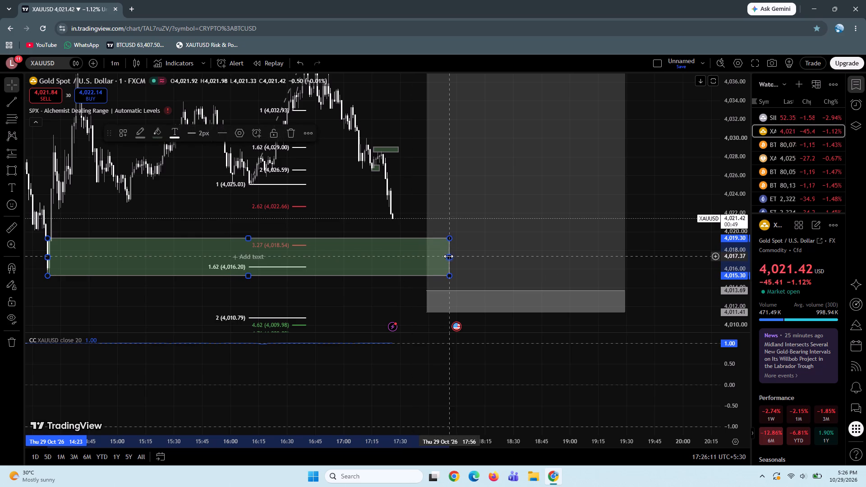
left_click(344, 228)
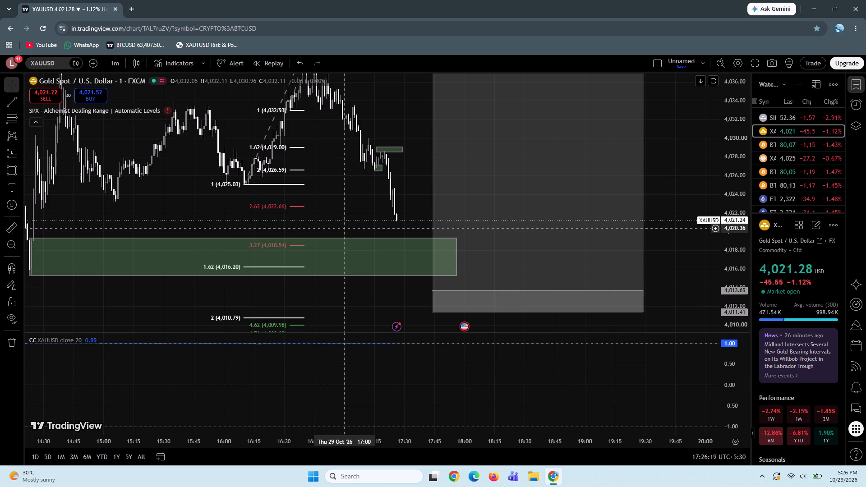
left_click_drag(410, 200, 406, 201)
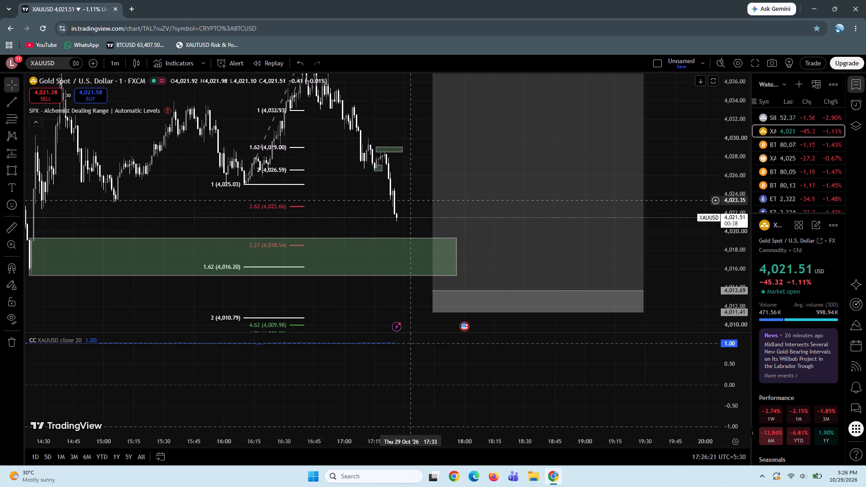
left_click_drag(406, 201, 396, 200)
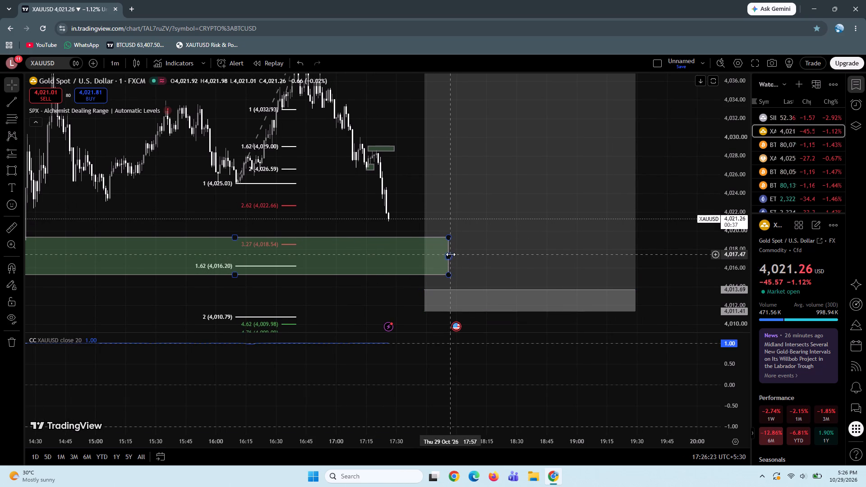
left_click_drag(451, 254, 461, 254)
Examine the earlier 1-minute price action around the 14:23 low and compare it with the current drop towards the new zone.
left_click_drag(345, 208, 464, 246)
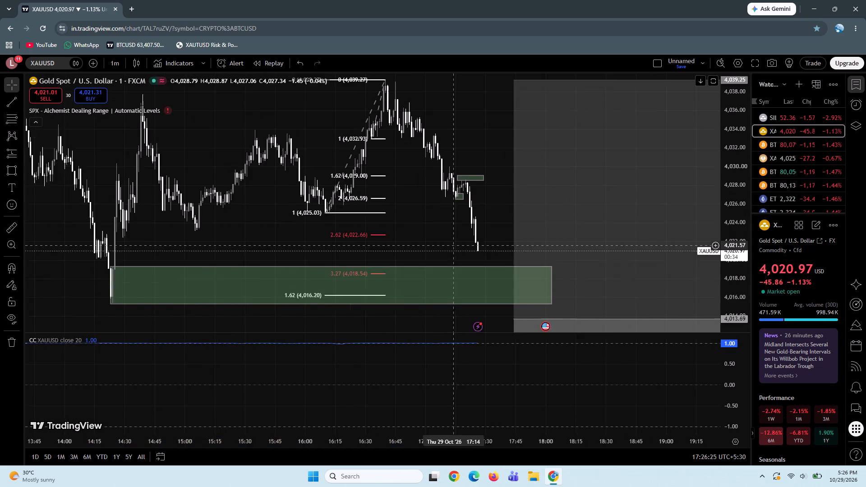
left_click_drag(464, 246, 517, 274)
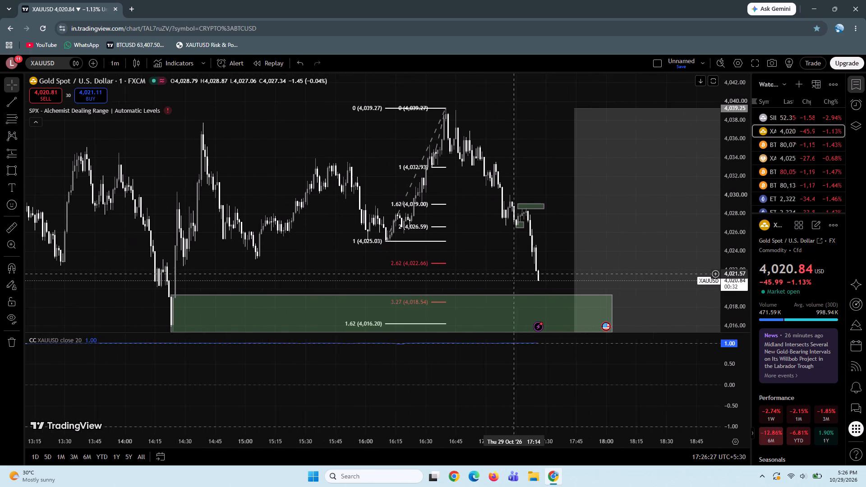
left_click_drag(517, 274, 521, 274)
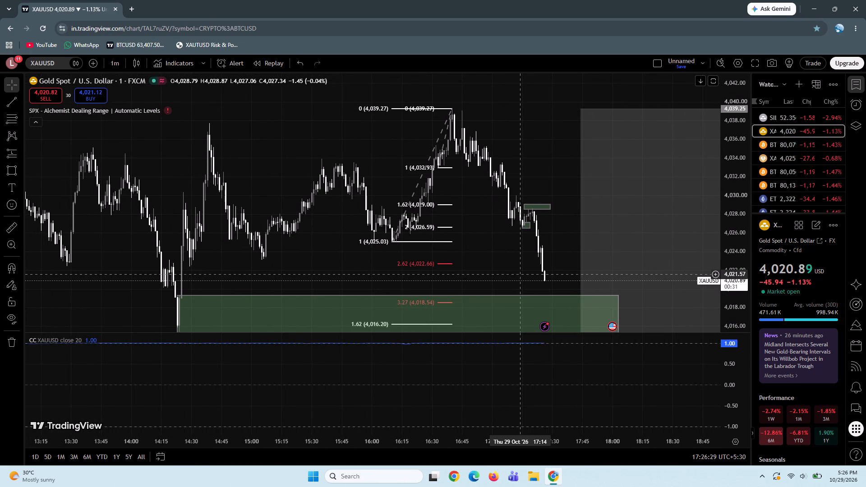
left_click_drag(521, 274, 571, 257)
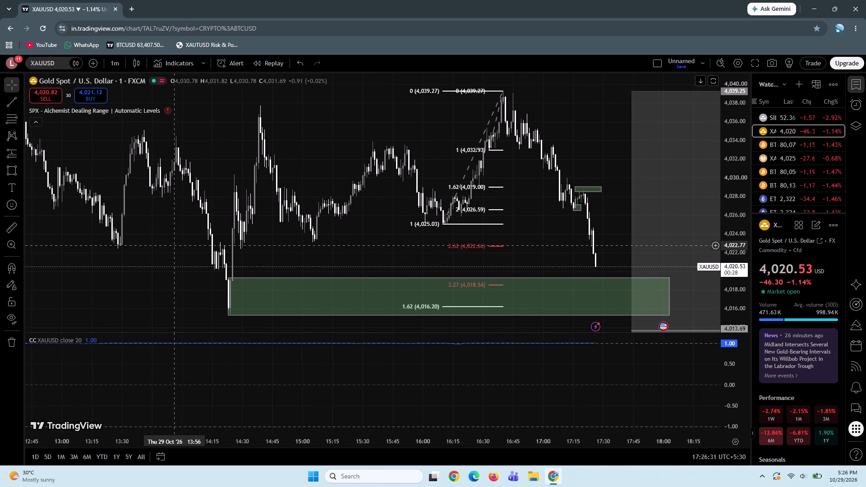
left_click_drag(173, 245, 371, 272)
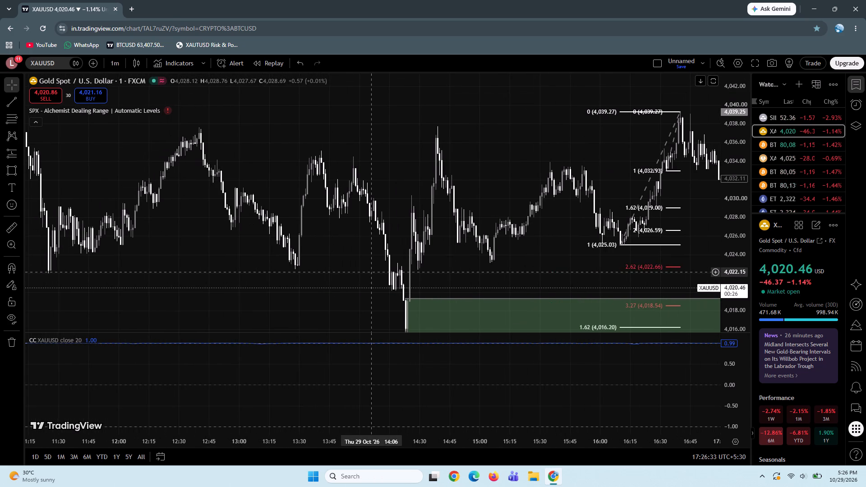
left_click_drag(371, 272, 345, 266)
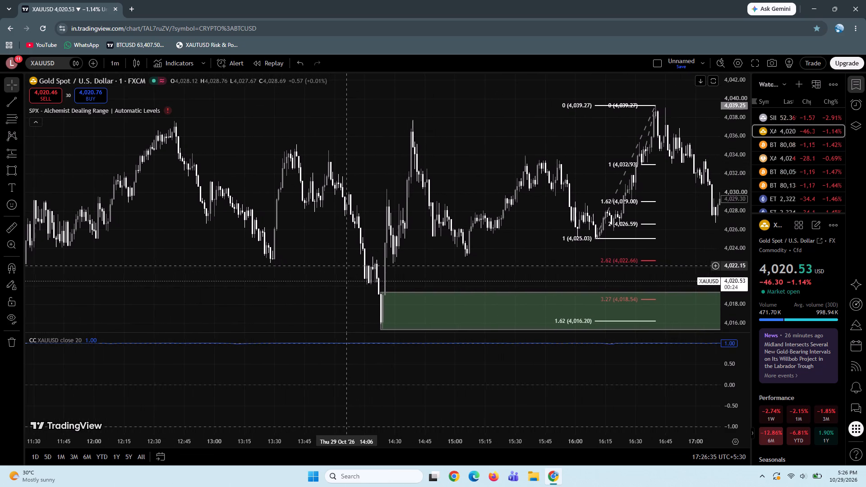
left_click_drag(345, 266, 223, 248)
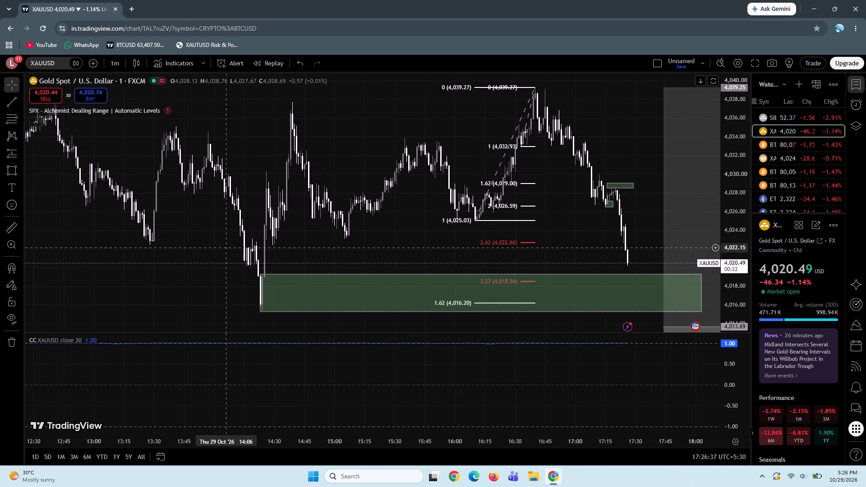
left_click_drag(223, 248, 173, 240)
left_click_drag(366, 240, 364, 240)
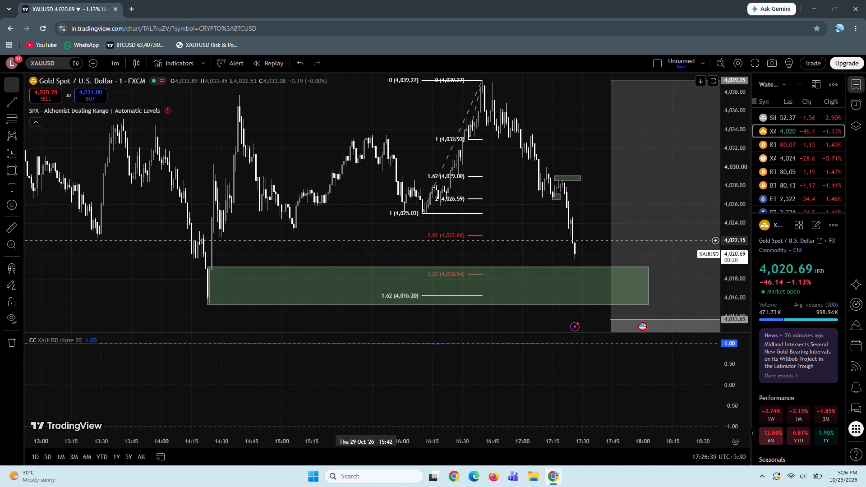
left_click_drag(364, 240, 247, 237)
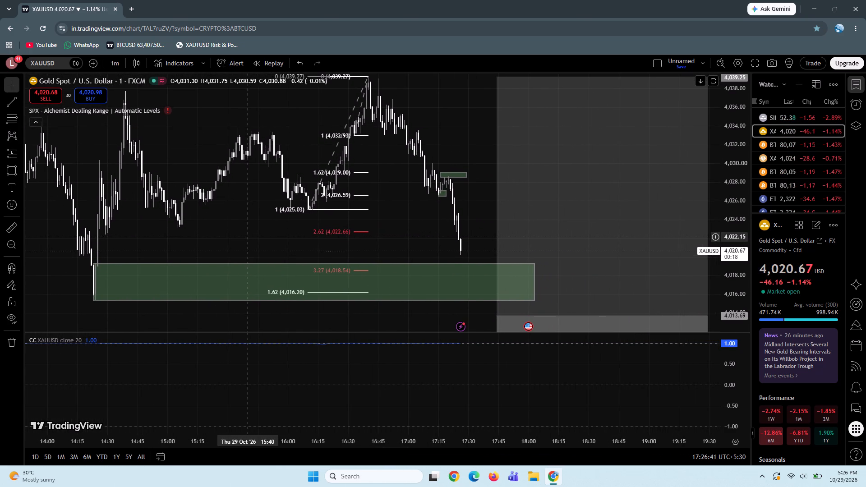
left_click_drag(407, 227, 380, 218)
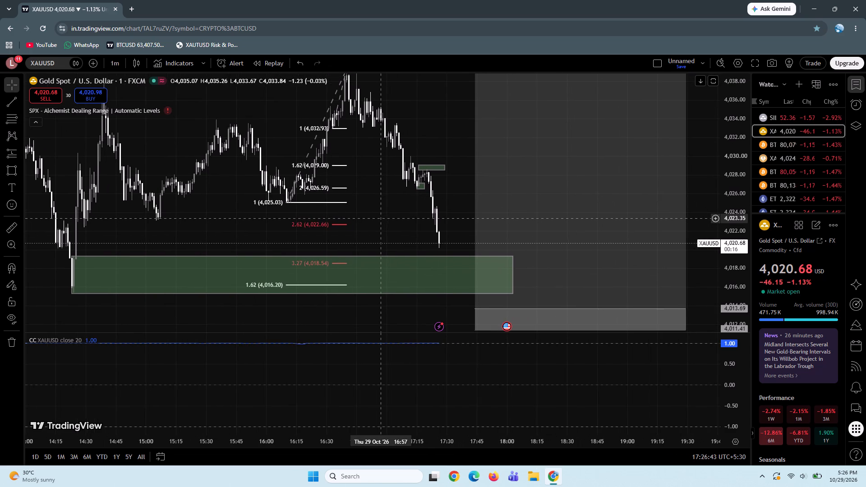
left_click(366, 213)
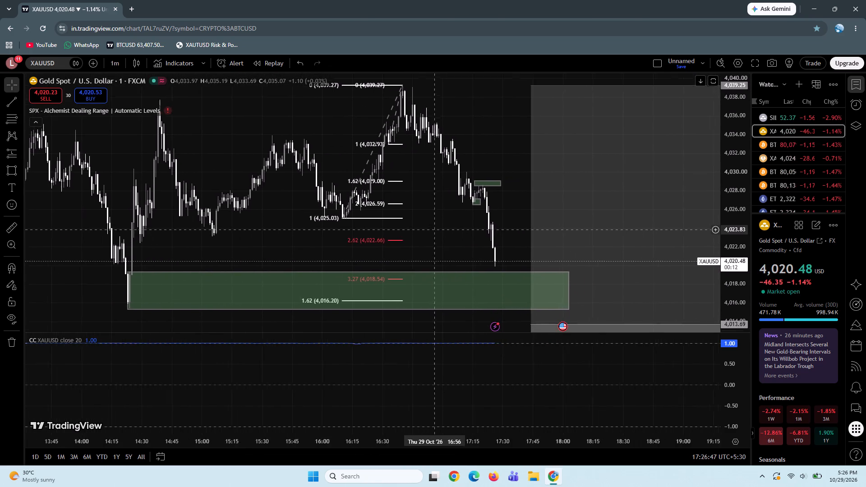
left_click_drag(450, 220, 421, 201)
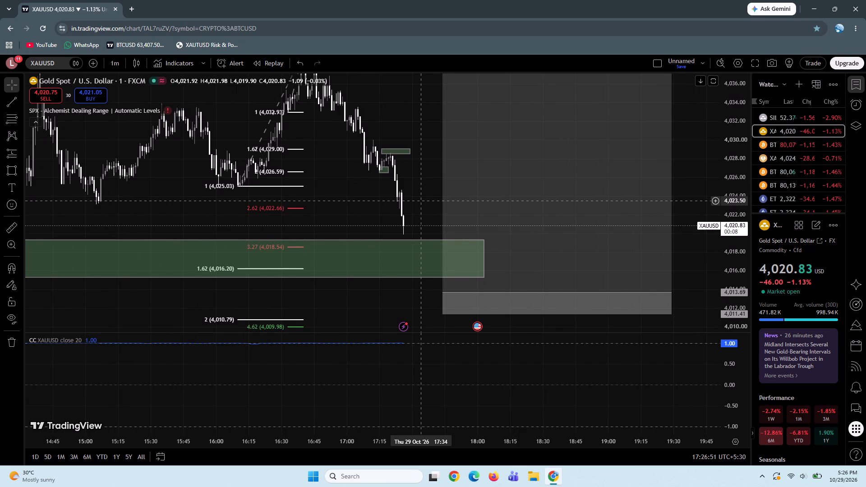
Examine how the falling 1-minute price approaches the upper edge of the green support zone drawn from the 14:23 low.
left_click_drag(736, 231, 738, 110)
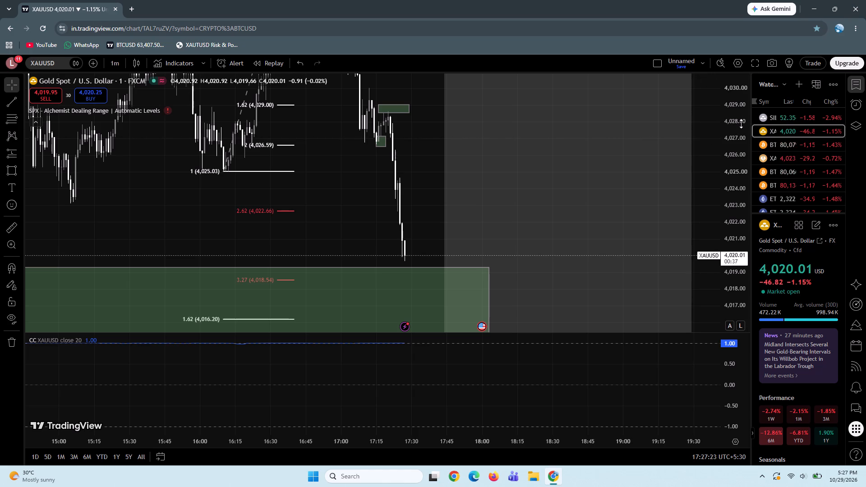
left_click_drag(741, 124, 738, 220)
left_click_drag(433, 218, 333, 207)
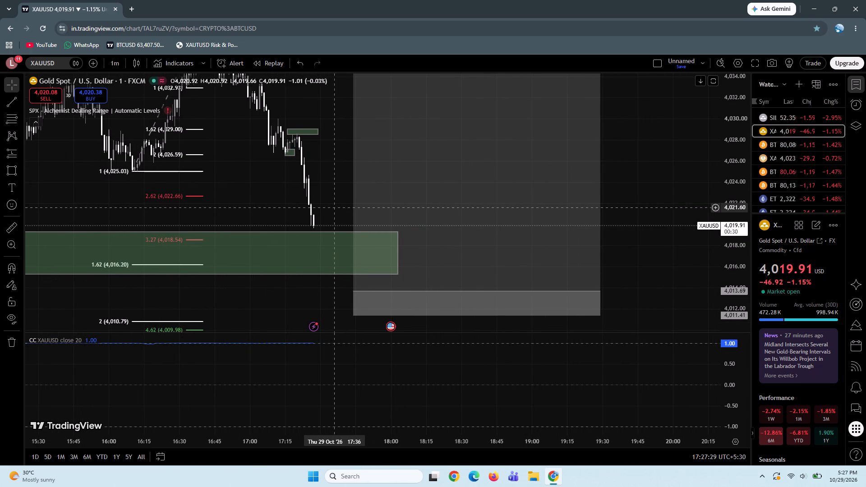
scroll(333, 207, "up", 1)
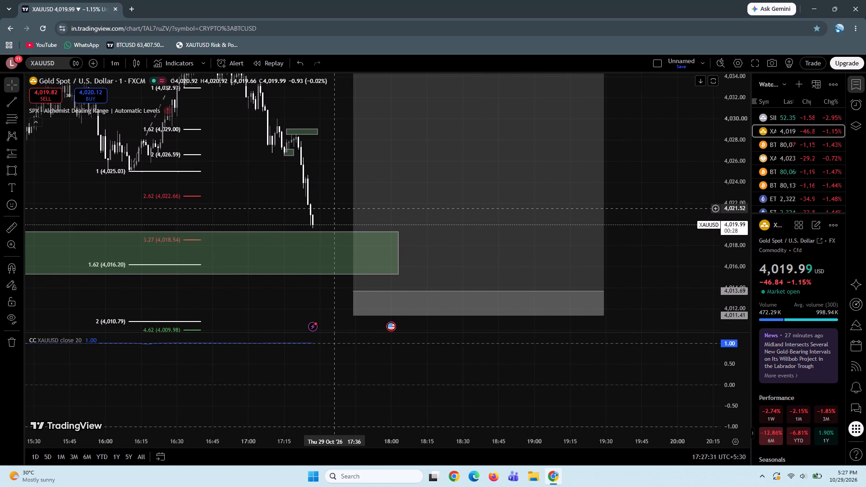
left_click_drag(339, 220, 326, 204)
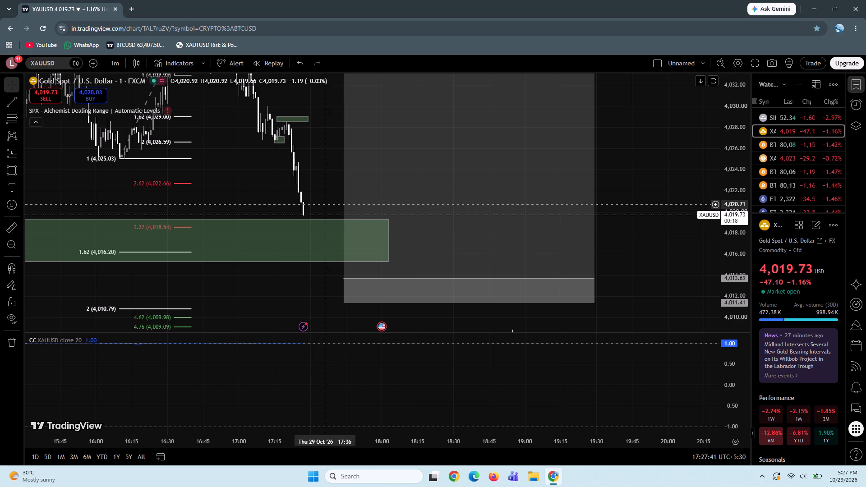
left_click_drag(320, 193, 341, 188)
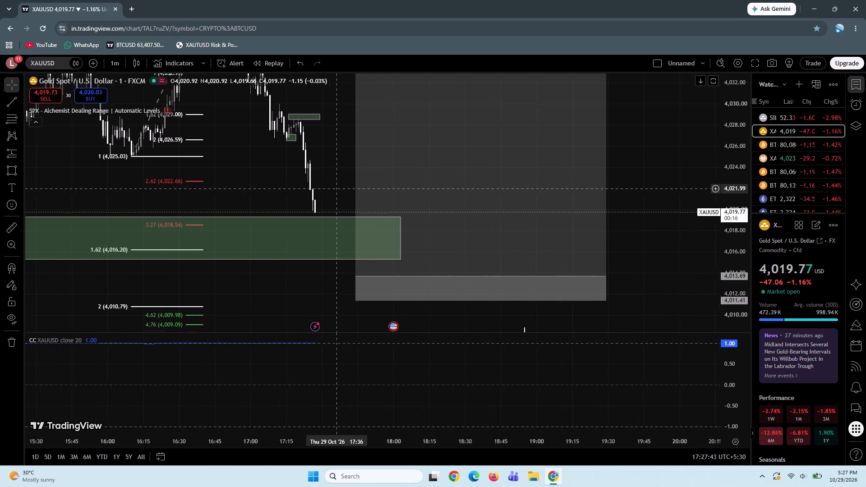
left_click_drag(341, 188, 350, 187)
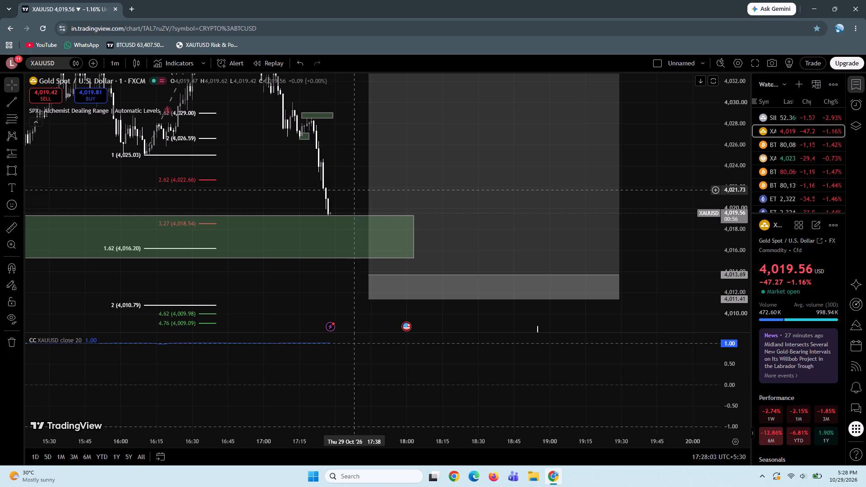
left_click_drag(342, 176, 497, 183)
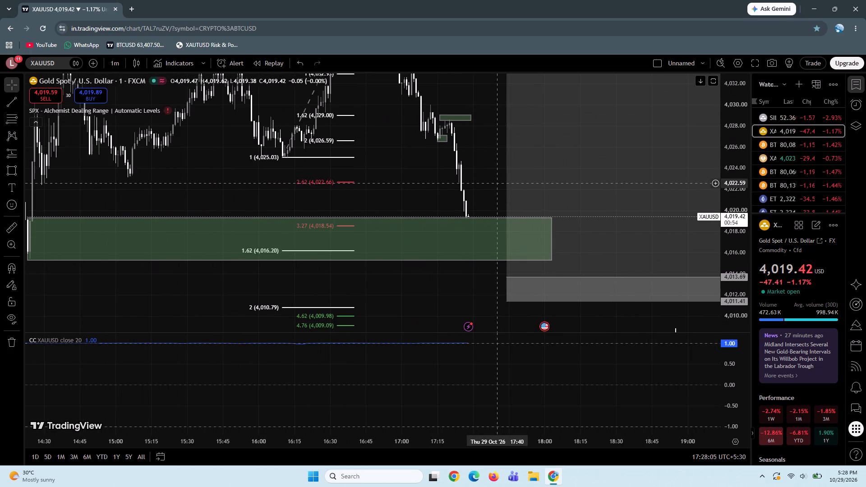
left_click_drag(480, 186, 512, 198)
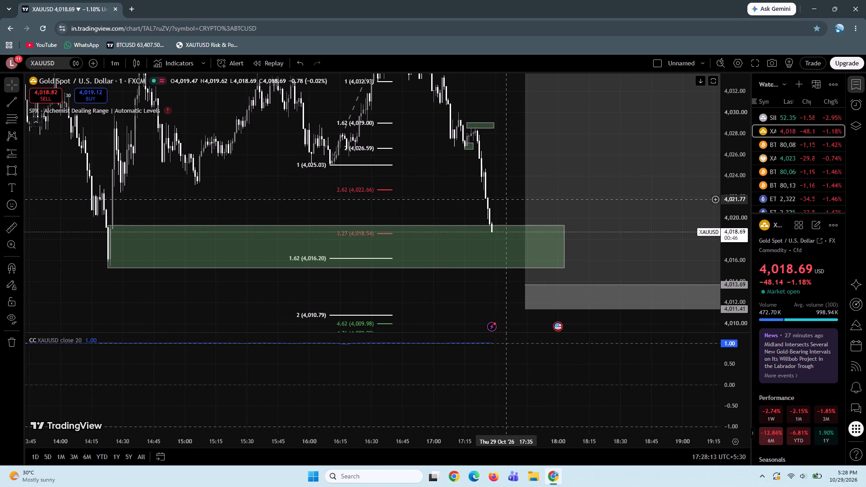
Examine the price entering the green zone against the 3.27 extension at 4,018.54, the 4,013.69 entry and the extension levels below.
left_click_drag(505, 199, 433, 174)
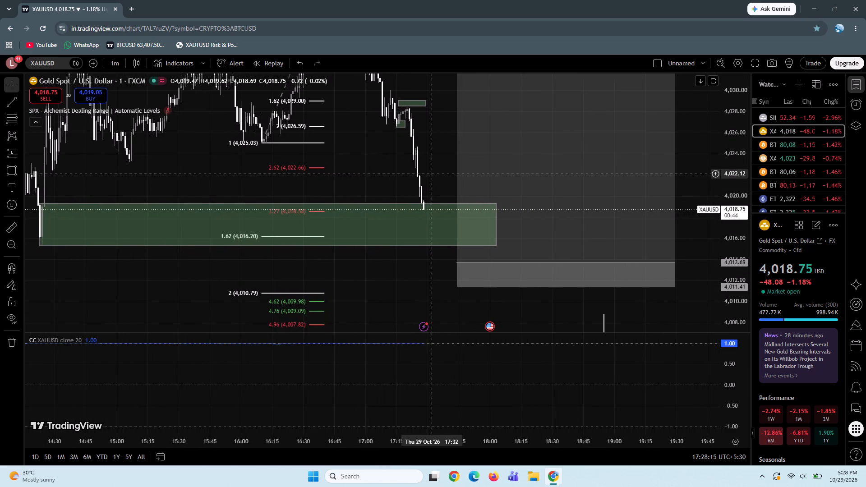
left_click_drag(434, 174, 422, 133)
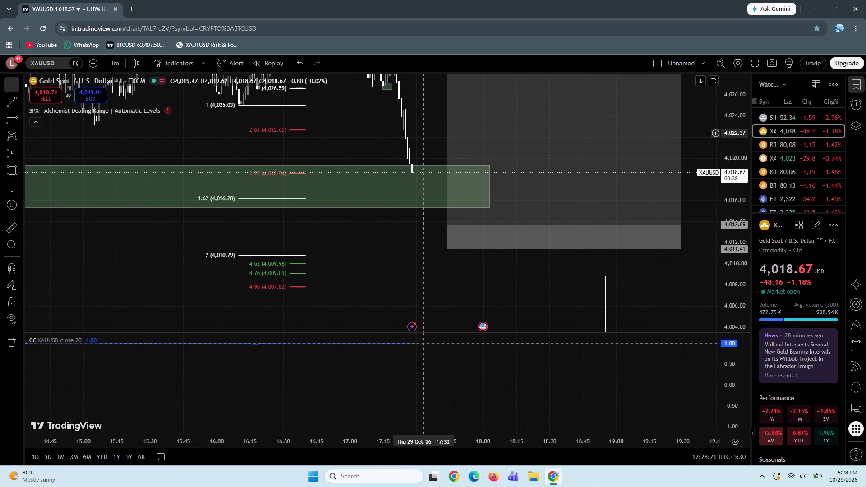
left_click_drag(422, 133, 422, 133)
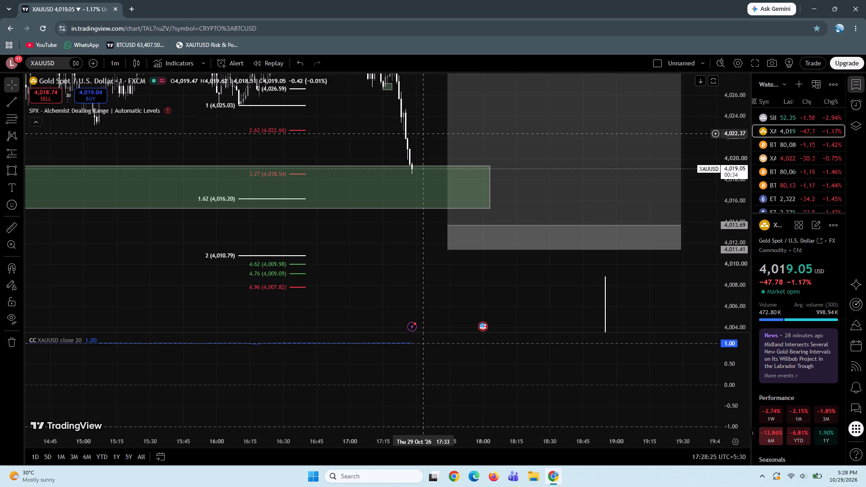
left_click_drag(422, 133, 447, 138)
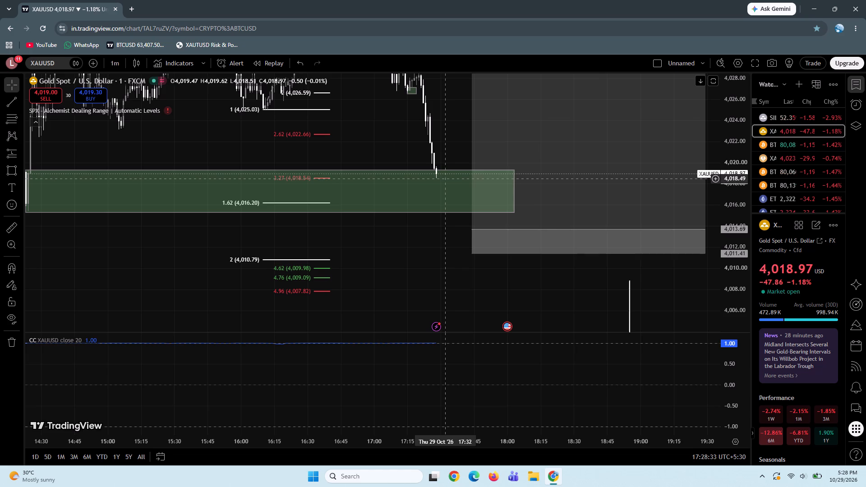
left_click_drag(373, 142, 405, 175)
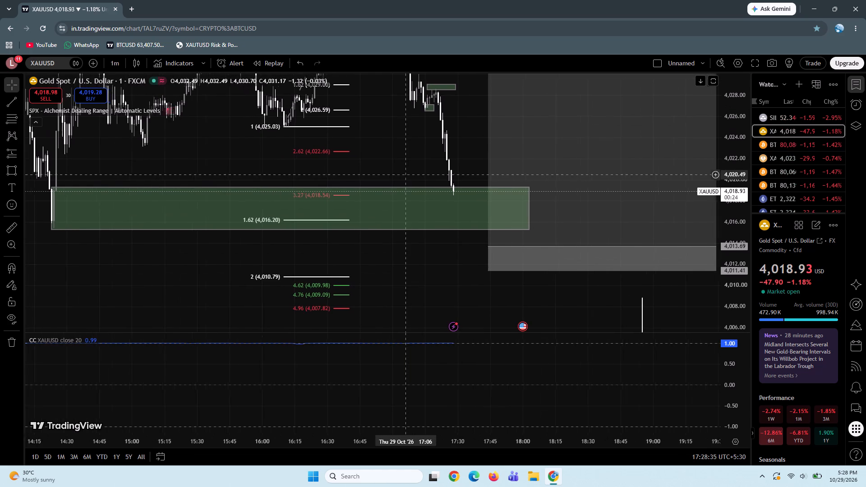
left_click_drag(730, 100, 726, 166)
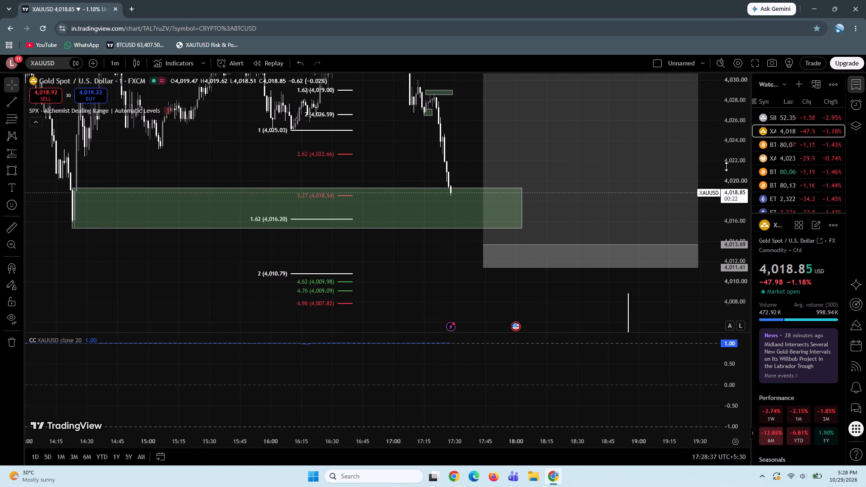
left_click_drag(726, 166, 725, 225)
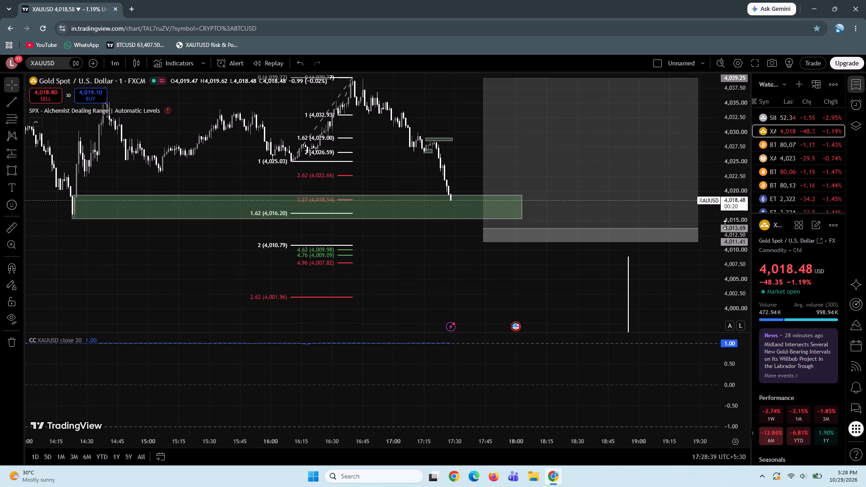
left_click_drag(725, 225, 709, 169)
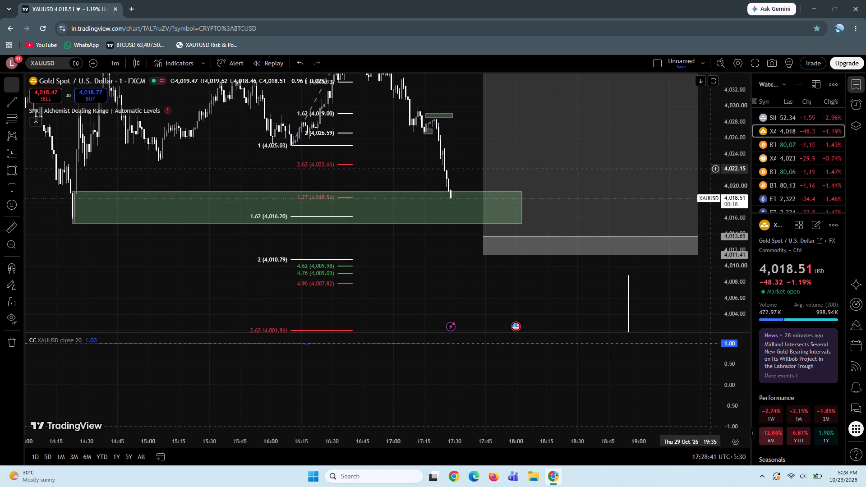
left_click(438, 230)
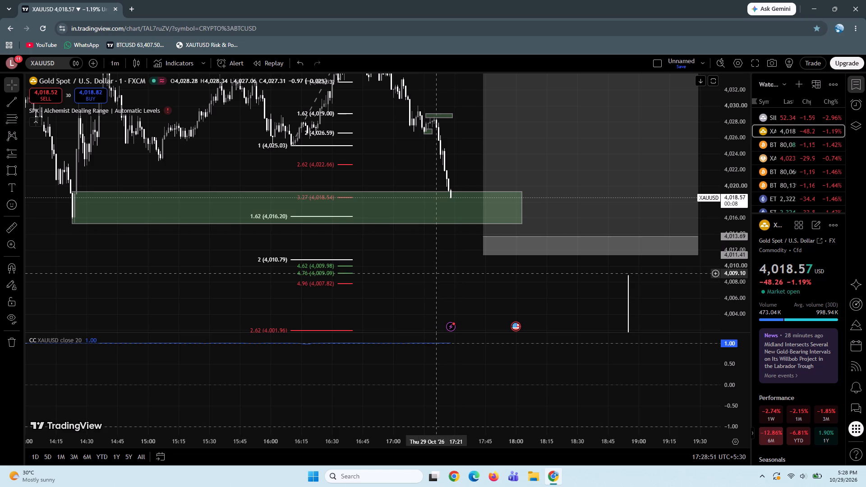
left_click_drag(436, 273, 413, 251)
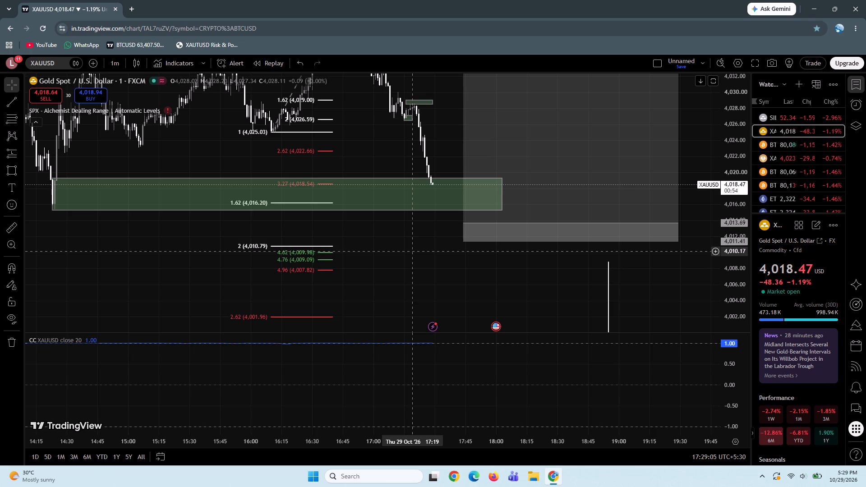
Measure the latest 1-minute drop from 4,027.10 down to 4,016.98 inside the green zone, then clear the measurement.
left_click(12, 224)
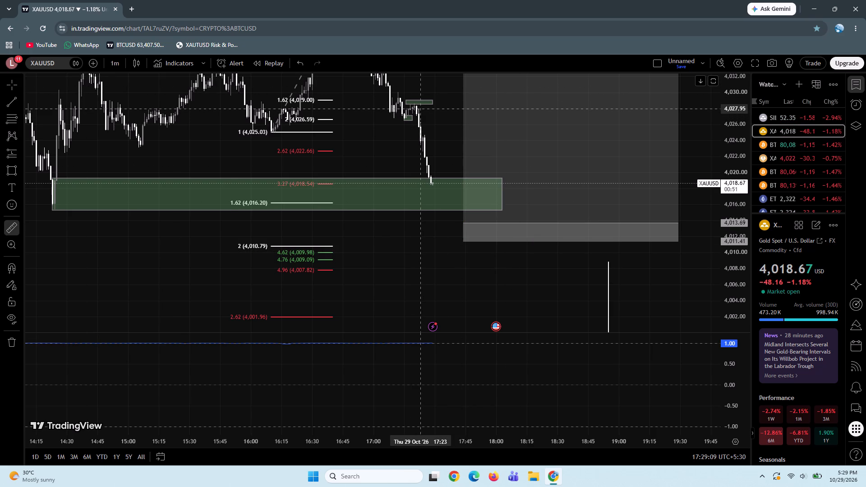
left_click(425, 115)
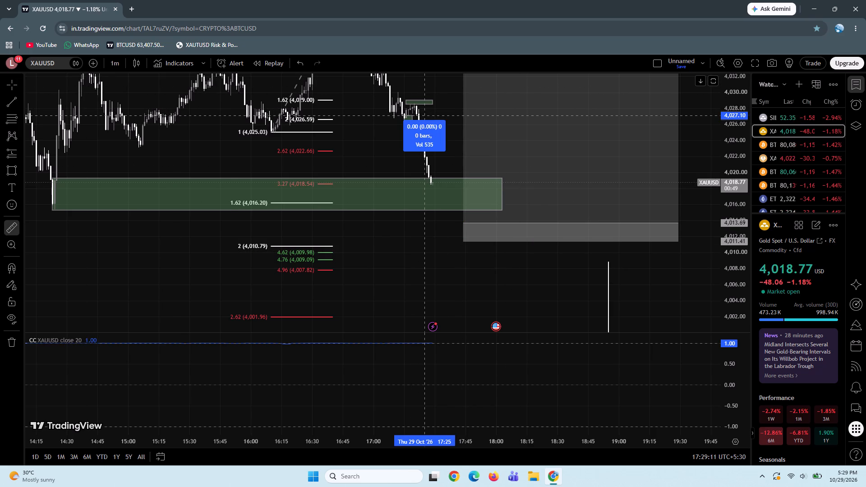
left_click(449, 197)
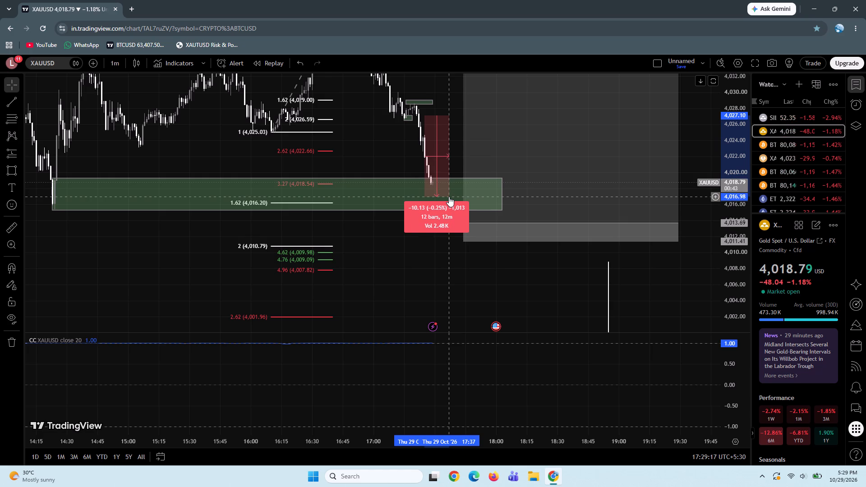
left_click(449, 197)
Examine the price reaction around the 3.27 extension at 4,018.54 in the green zone, first against the whole decline, then on the newest candles.
left_click_drag(436, 151, 412, 155)
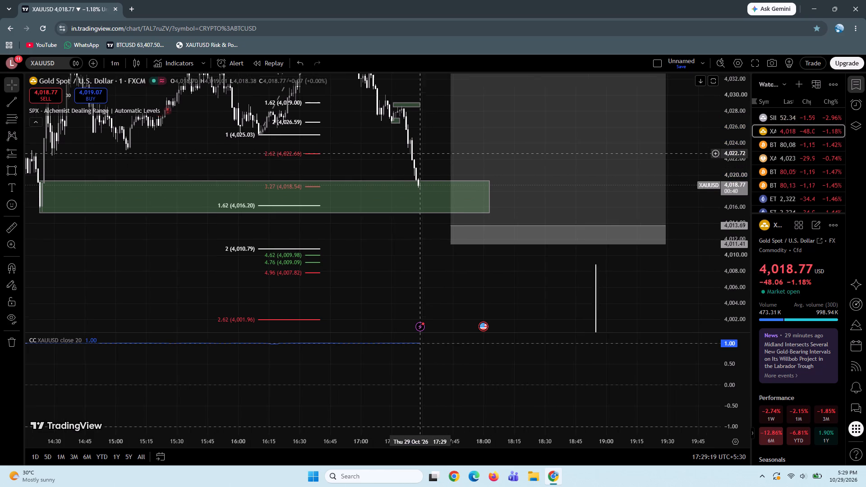
left_click_drag(412, 155, 415, 200)
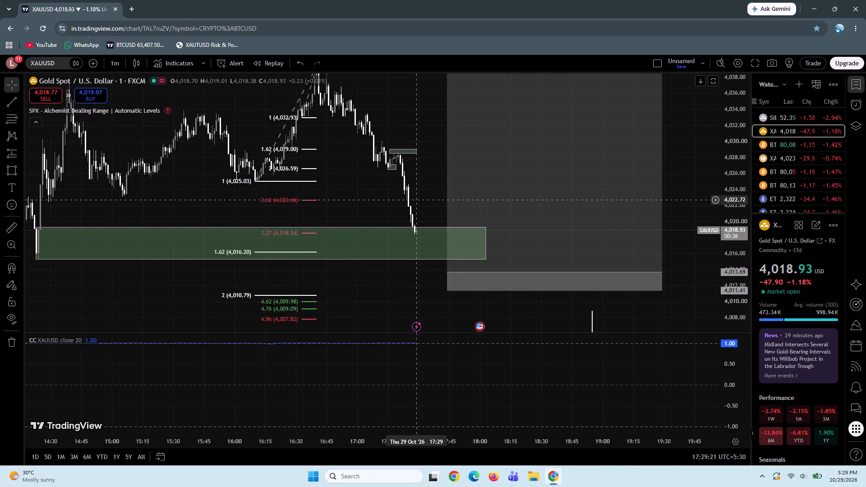
left_click_drag(415, 200, 422, 214)
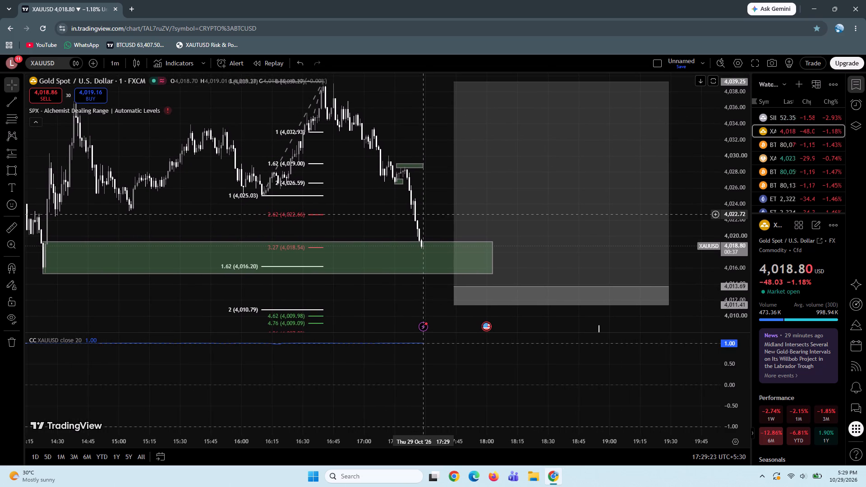
left_click_drag(422, 214, 427, 226)
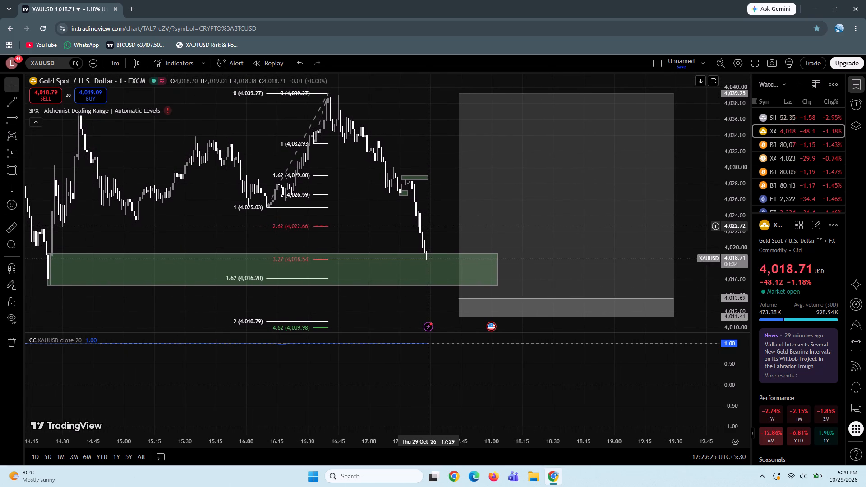
left_click_drag(427, 226, 426, 225)
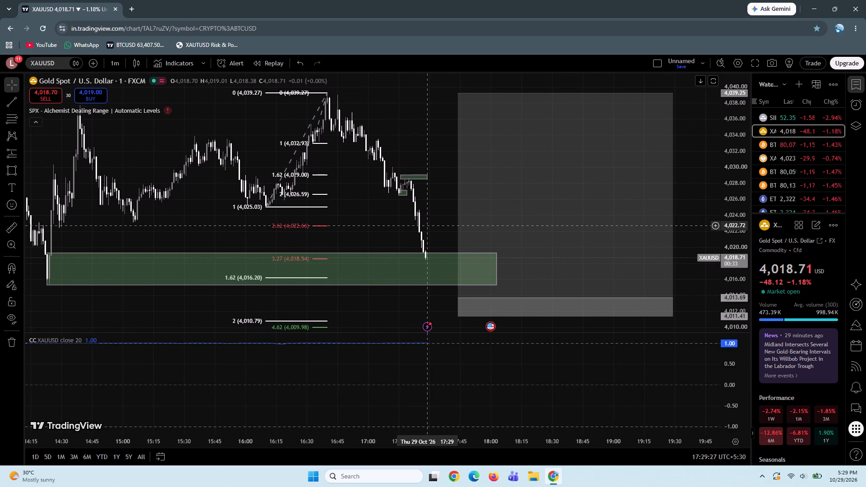
left_click_drag(426, 225, 424, 207)
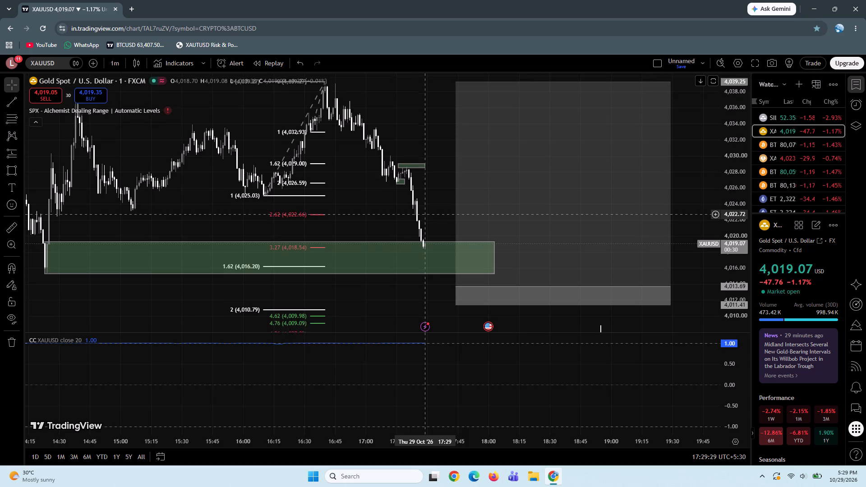
left_click_drag(424, 207, 438, 245)
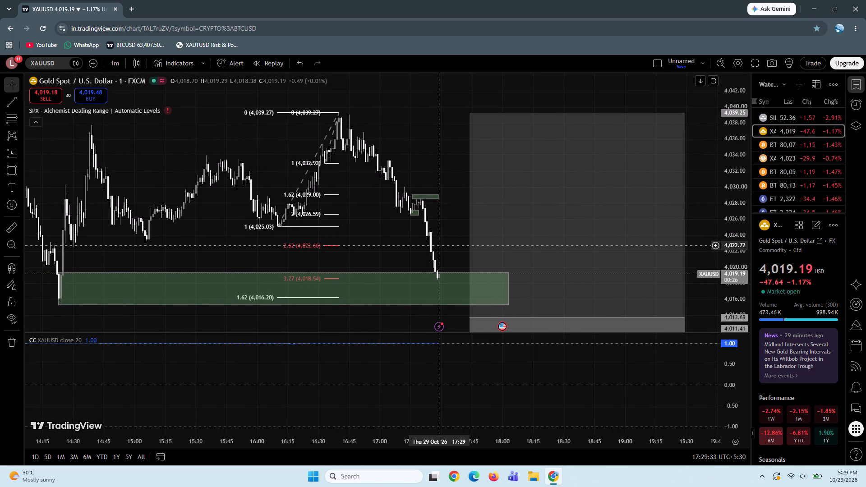
left_click_drag(438, 245, 447, 222)
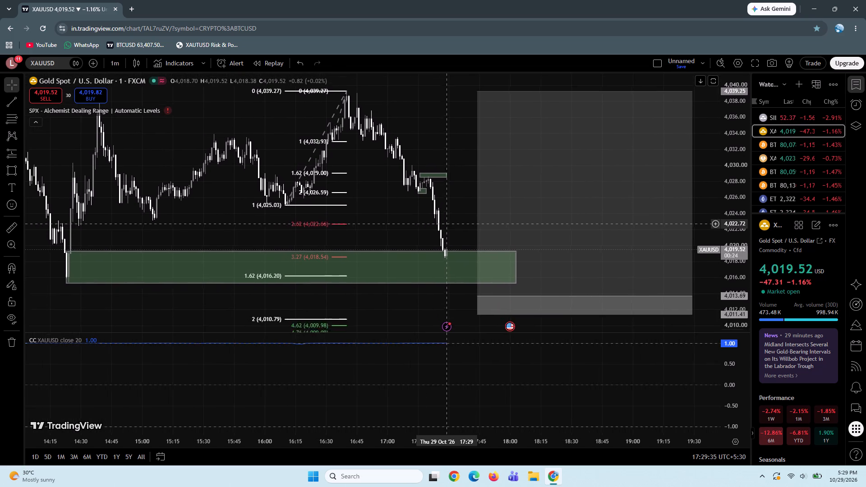
left_click_drag(447, 222, 452, 196)
left_click_drag(460, 203, 441, 195)
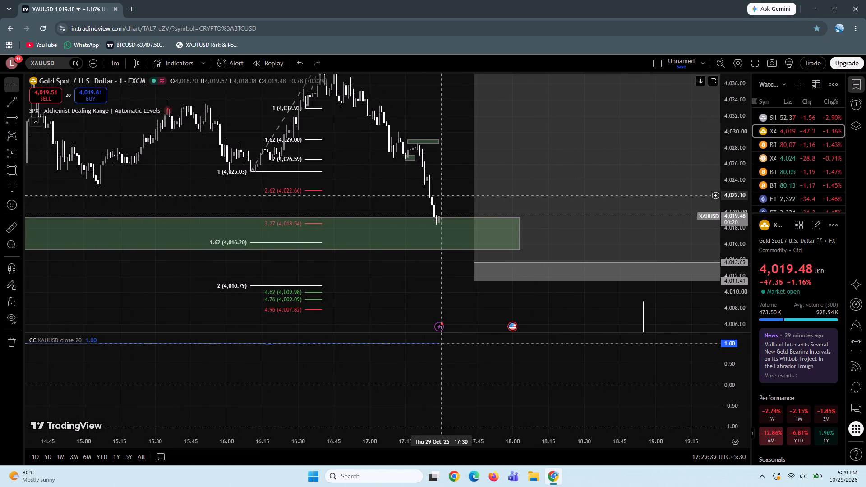
left_click_drag(450, 185, 493, 195)
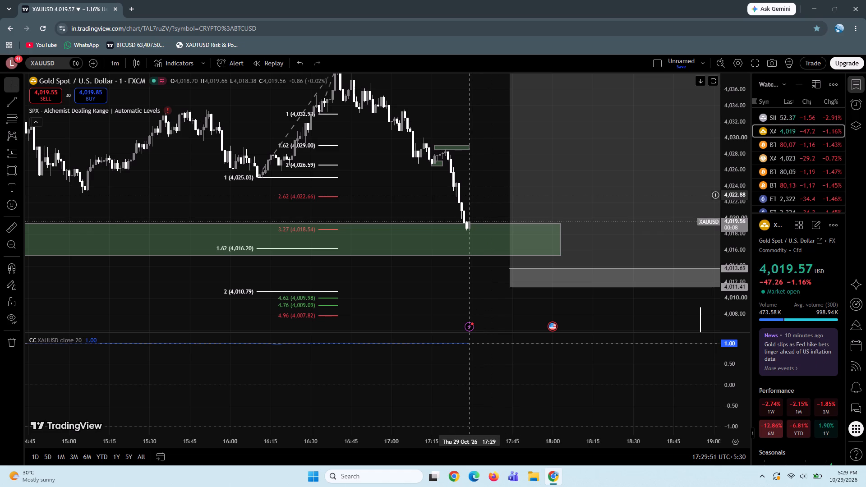
left_click_drag(488, 201, 482, 201)
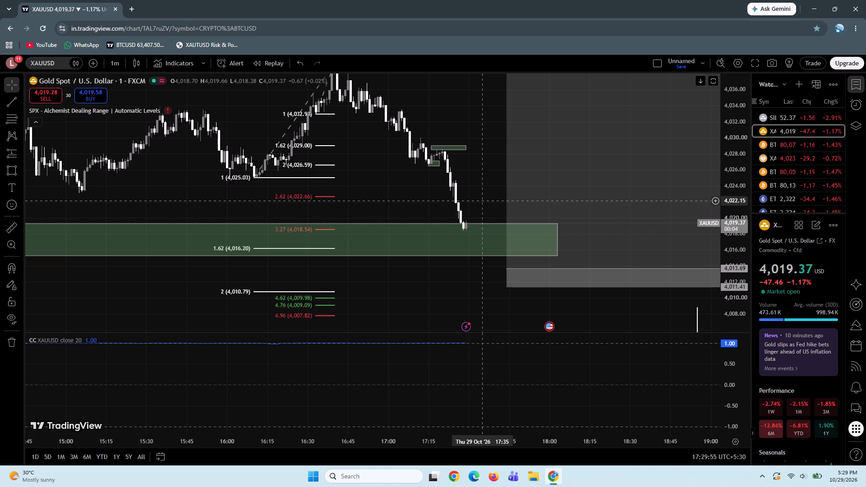
scroll(482, 201, "up", 1)
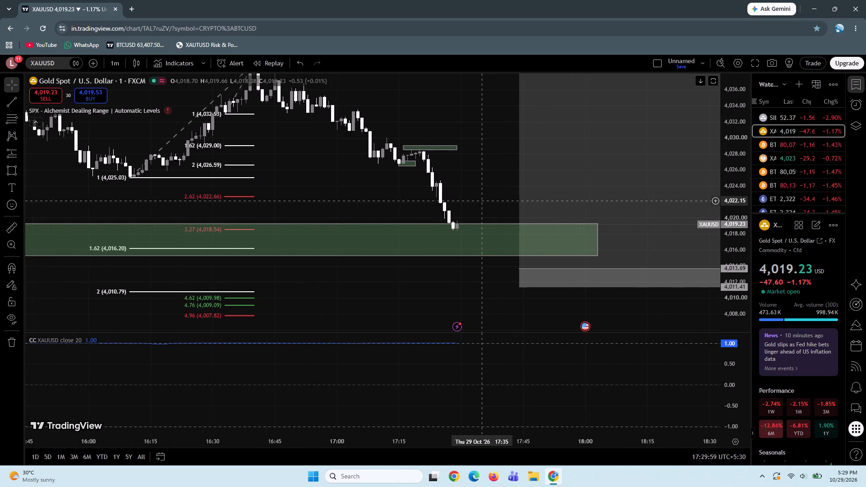
scroll(482, 201, "up", 1)
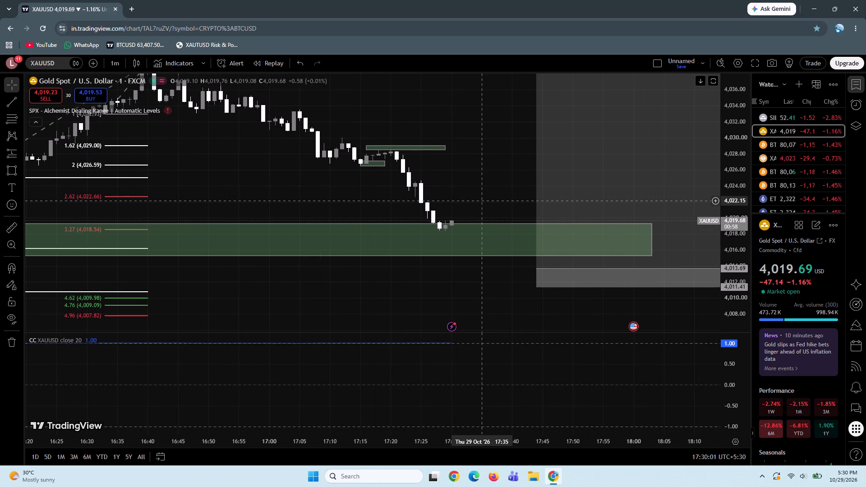
left_click_drag(738, 238, 715, 124)
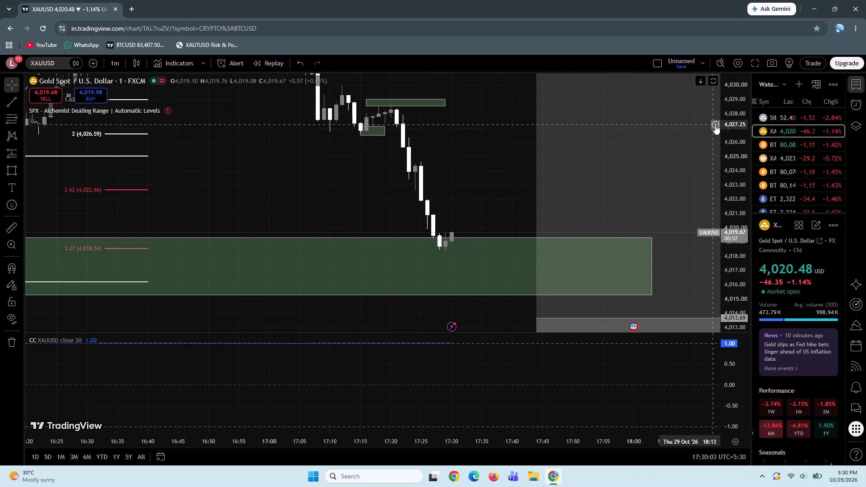
Draw a small green rectangle over the 17:26 candle's body and low, from 4,020.92 to 4,019.90, and extend it past the newest candle.
left_click_drag(484, 174, 495, 180)
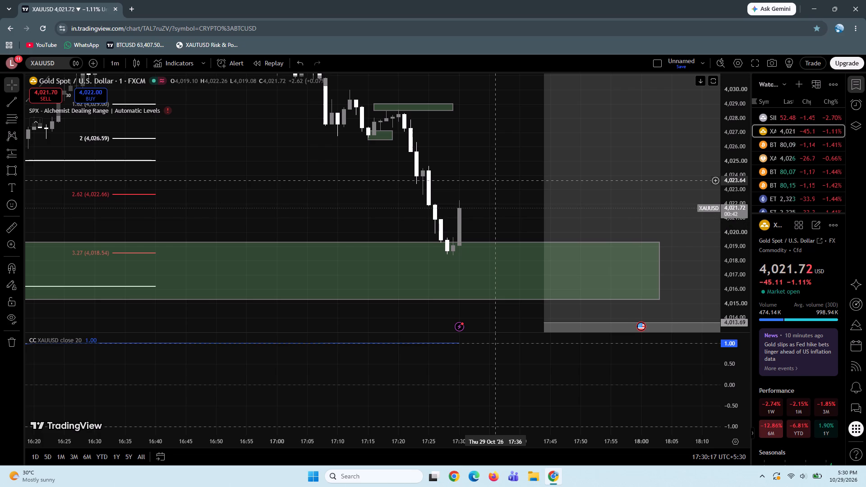
left_click_drag(479, 167, 492, 198)
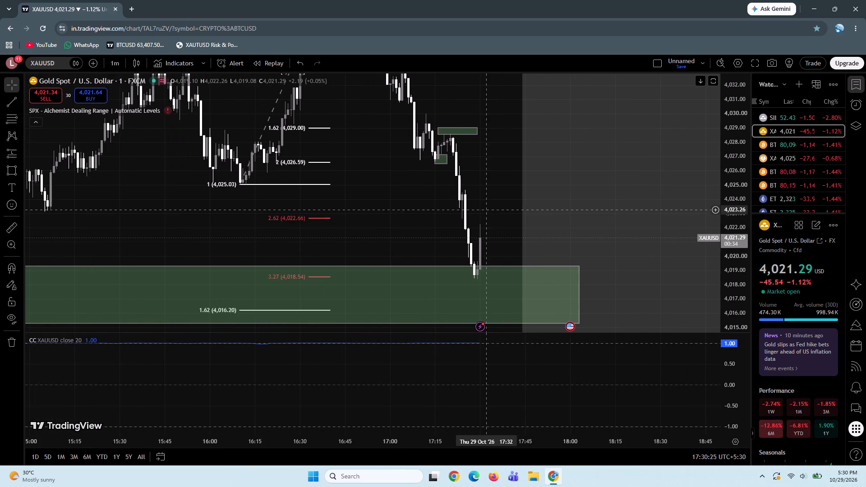
left_click_drag(474, 211, 517, 180)
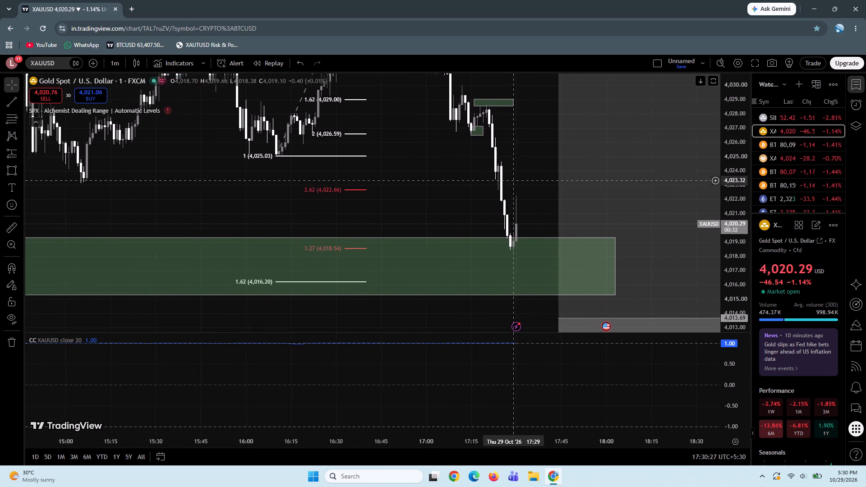
left_click_drag(517, 180, 644, 167)
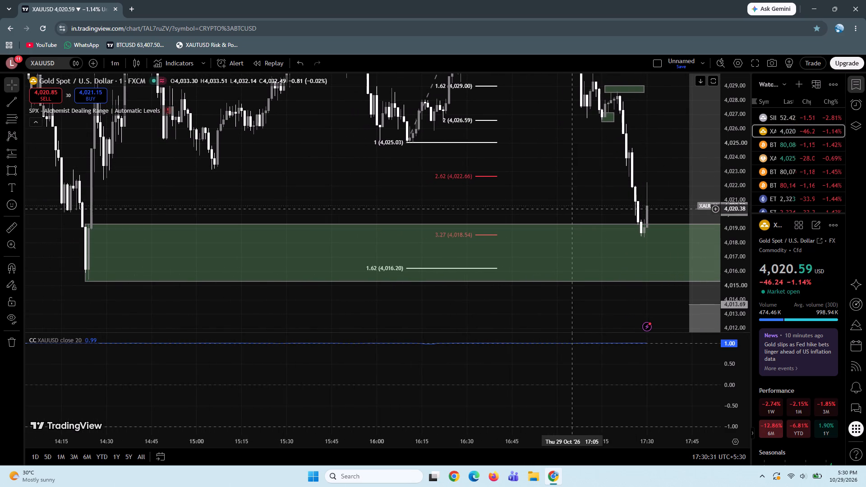
left_click_drag(574, 201, 501, 198)
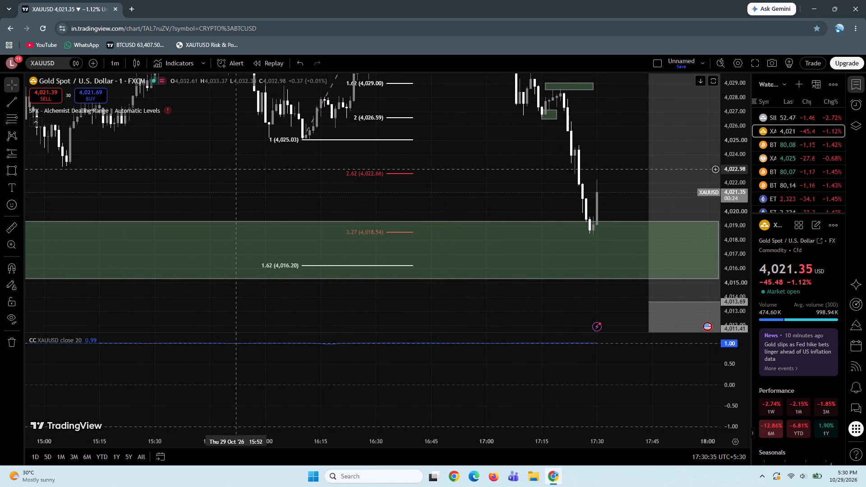
left_click(6, 172)
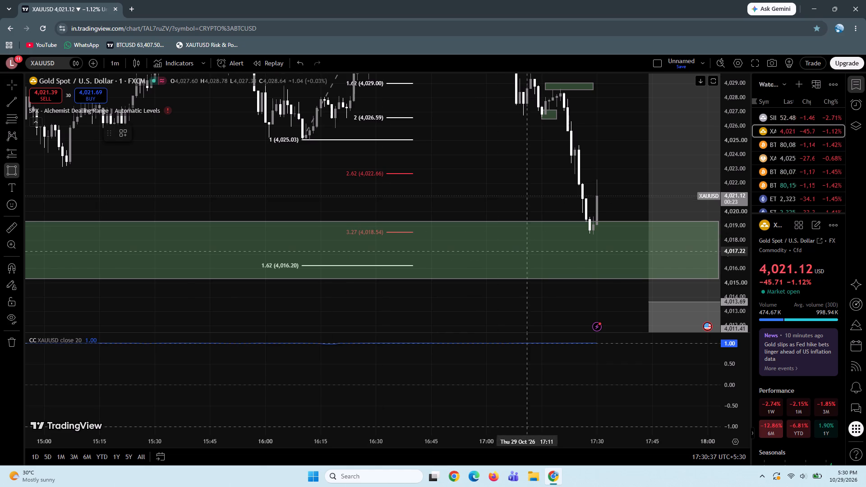
left_click(581, 200, "ctrl")
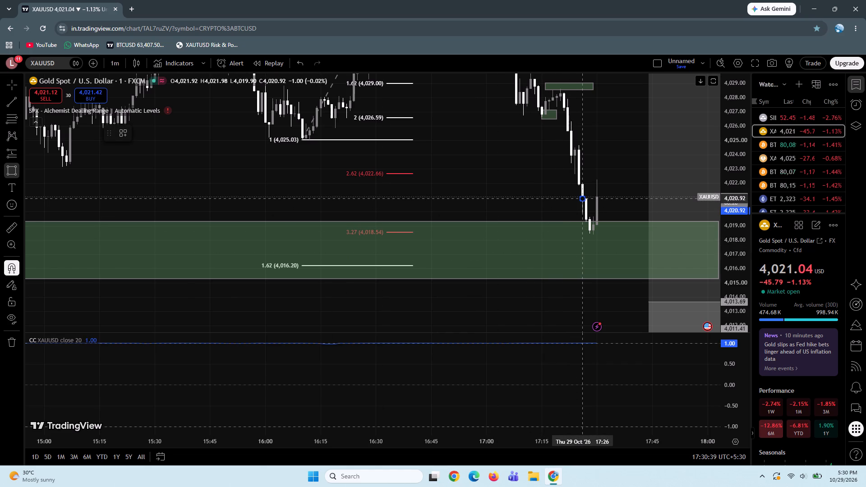
left_click(584, 211, "ctrl")
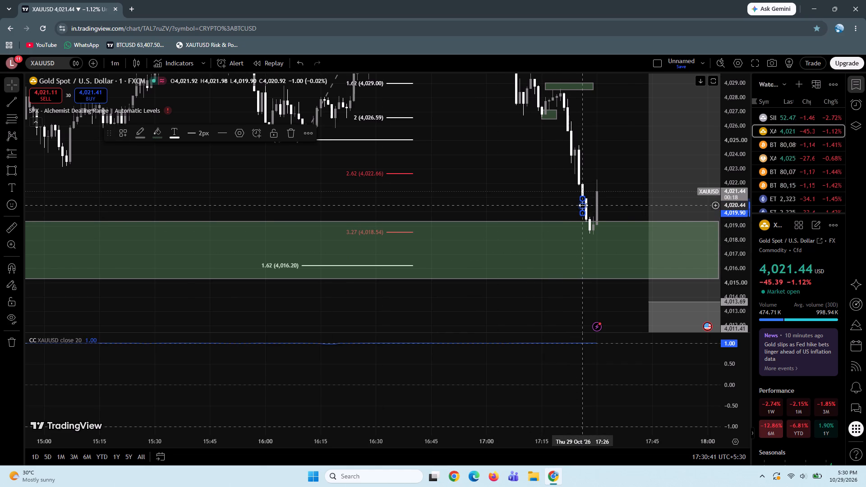
left_click_drag(583, 205, 627, 210)
left_click(622, 176)
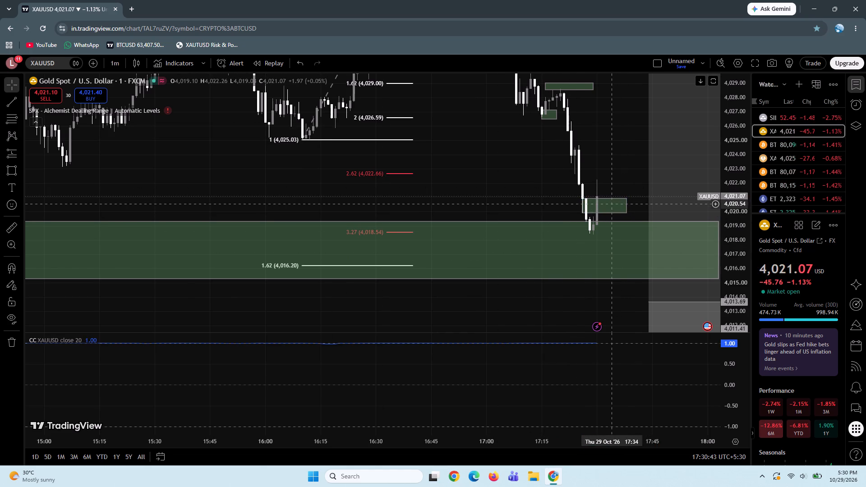
Move the new small rectangle down and slightly earlier over the latest lows, with its lower edge at about 4,018.86.
left_click_drag(612, 203, 604, 221)
left_click(619, 221)
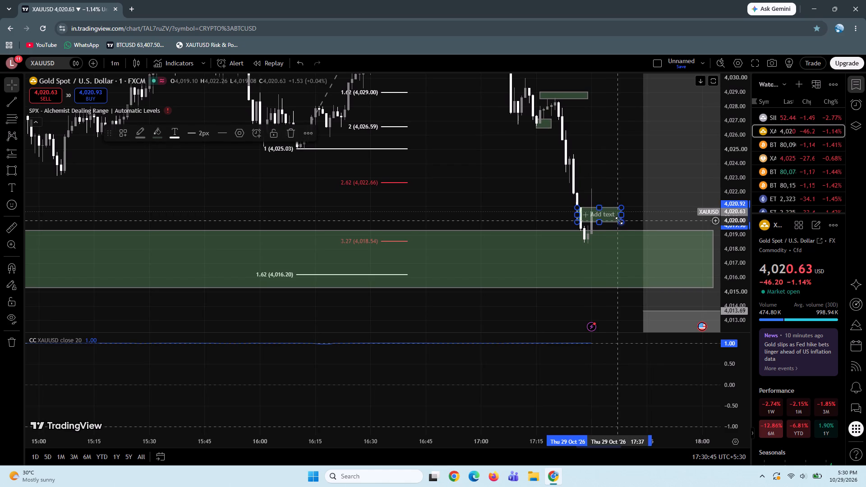
left_click_drag(611, 211, 608, 225)
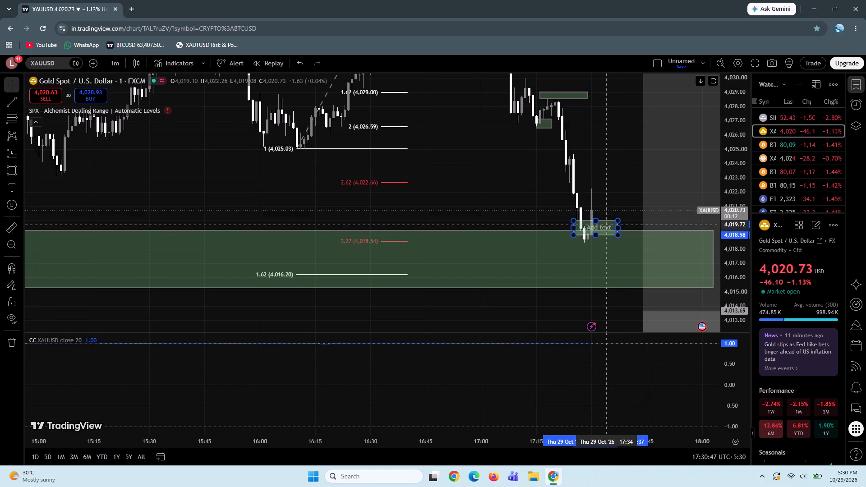
left_click_drag(608, 225, 597, 227)
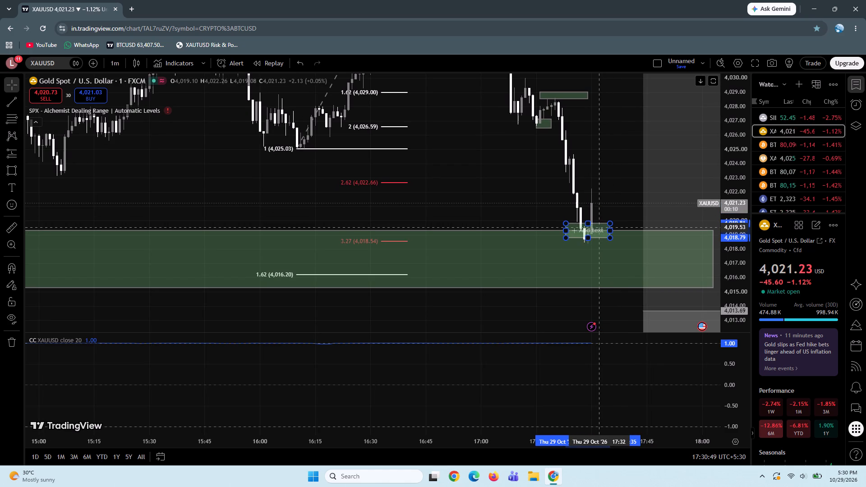
left_click_drag(597, 227, 599, 226)
left_click(599, 226)
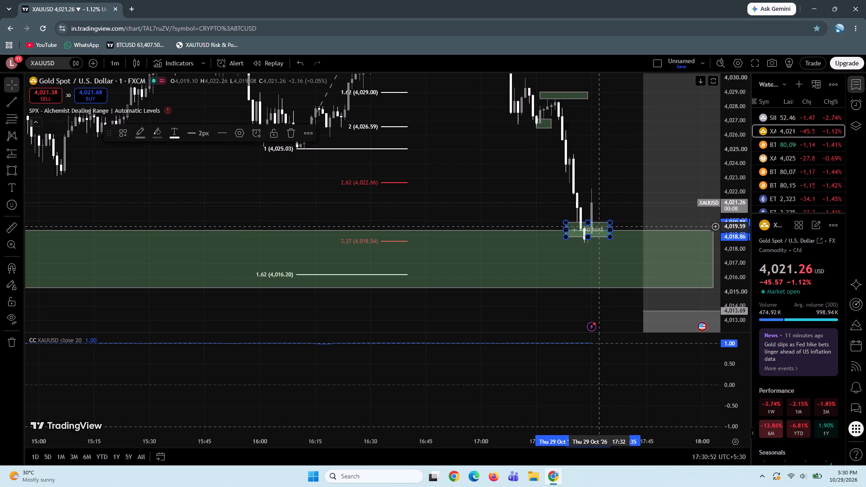